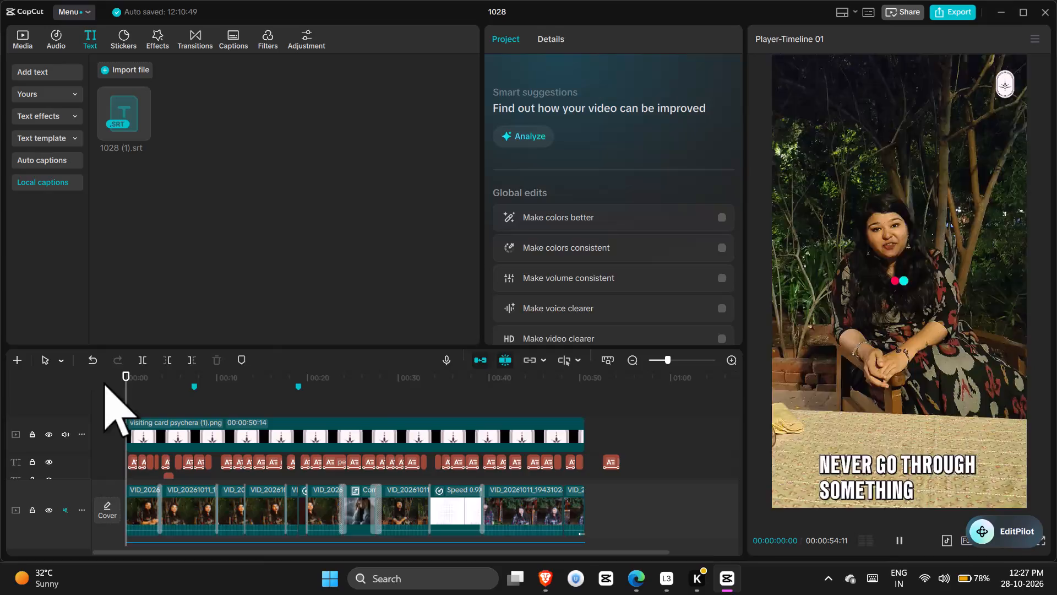
Delete all the caption clips on the full-length caption track, leaving the separate short text clips in place.
key("space")
scroll(548, 415, "down", 1)
left_click_drag(675, 437, 488, 443)
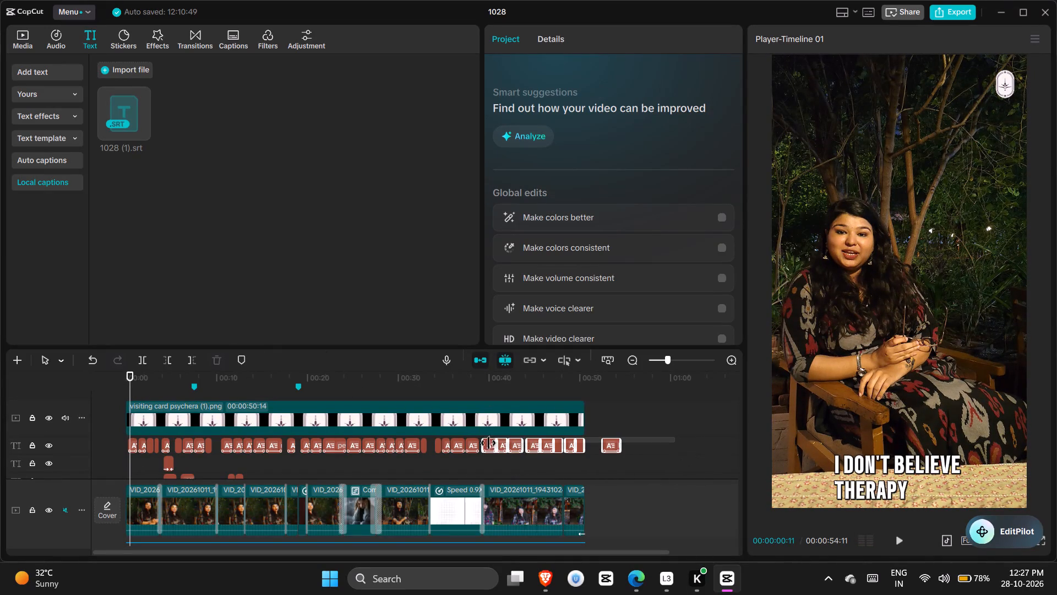
left_click_drag(488, 443, 133, 446)
double_click(124, 446)
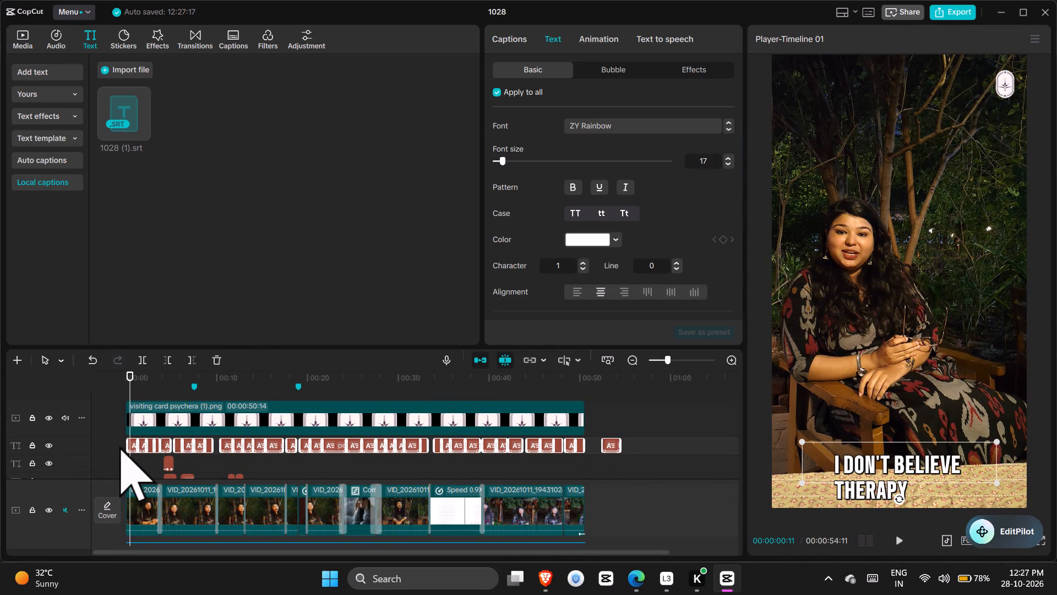
key("Delete")
scroll(119, 446, "up", 1)
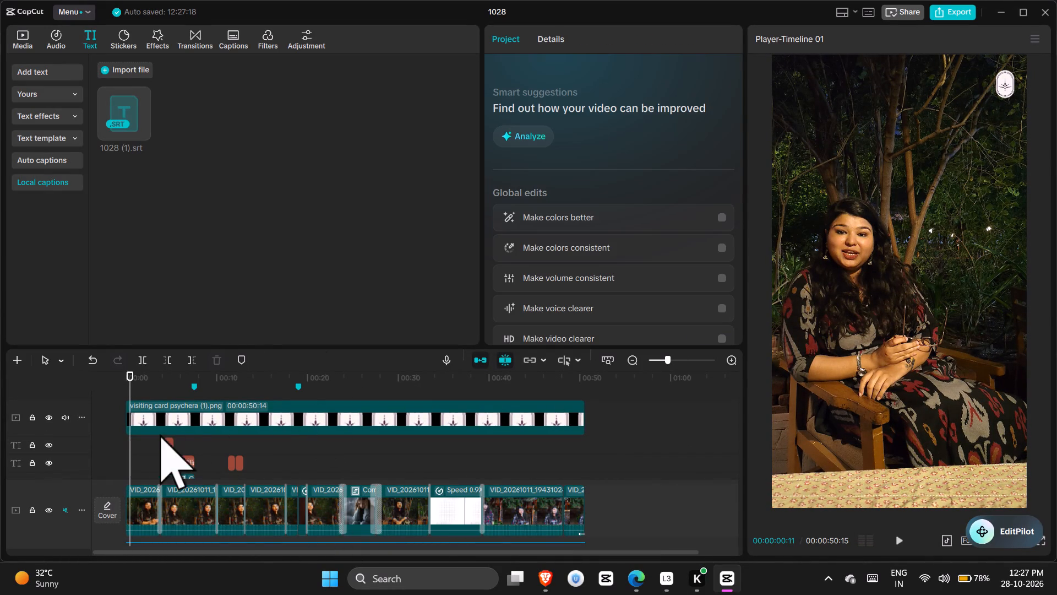
Play back the opening few seconds and check the frame at the first timeline marker.
left_click(146, 451)
key("space")
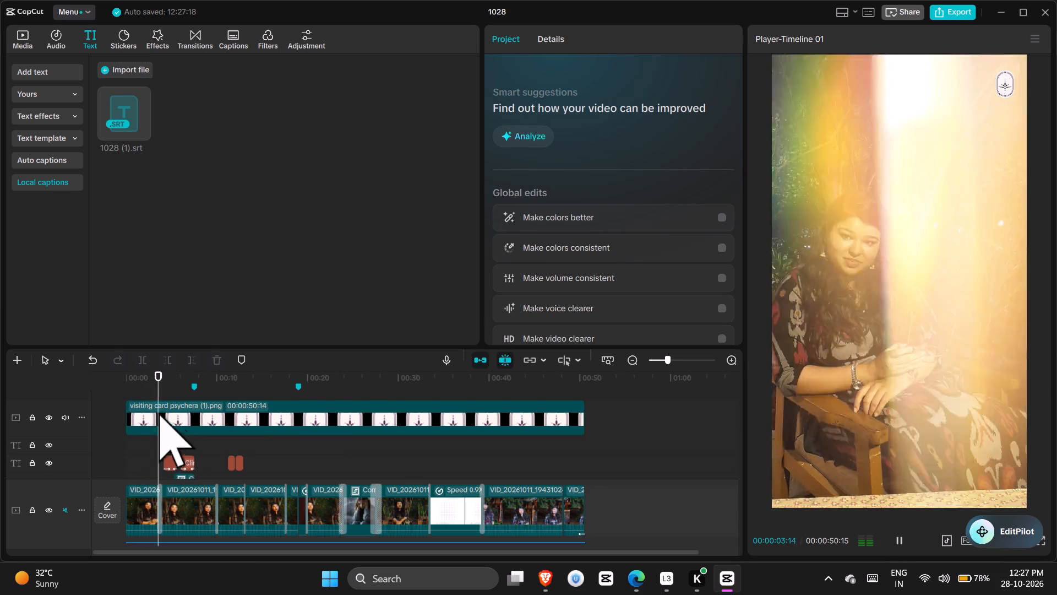
key("space")
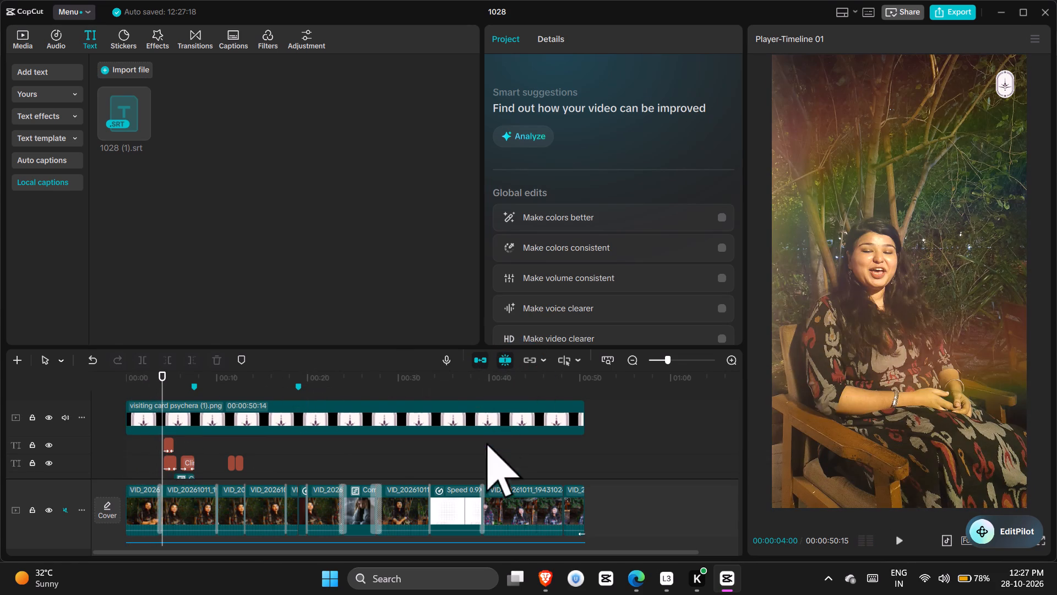
double_click(194, 441)
left_click(194, 441)
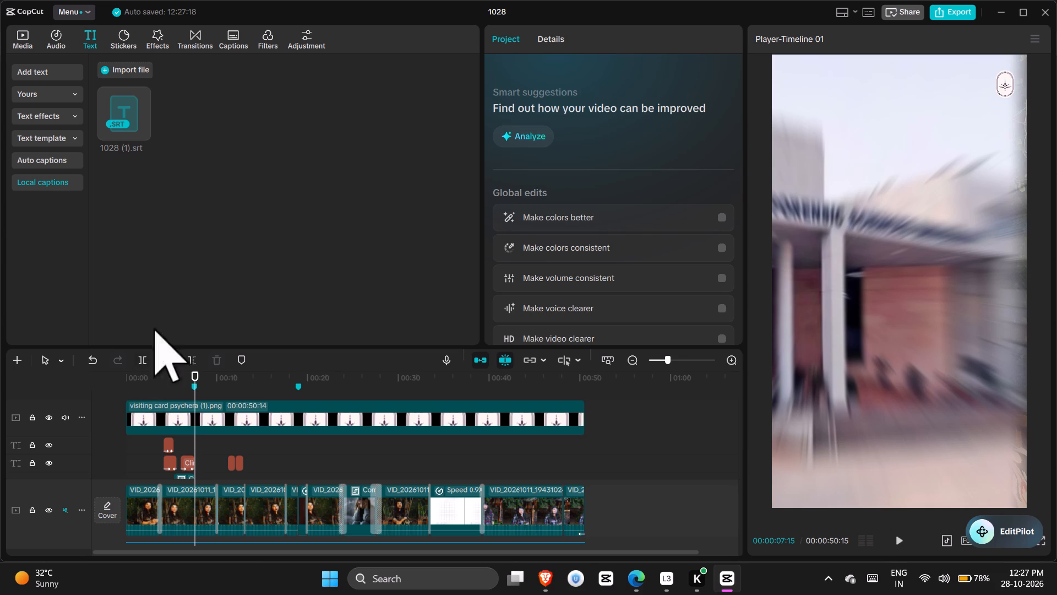
Open the Trending category of the sound effects library.
left_click(162, 38)
left_click(56, 38)
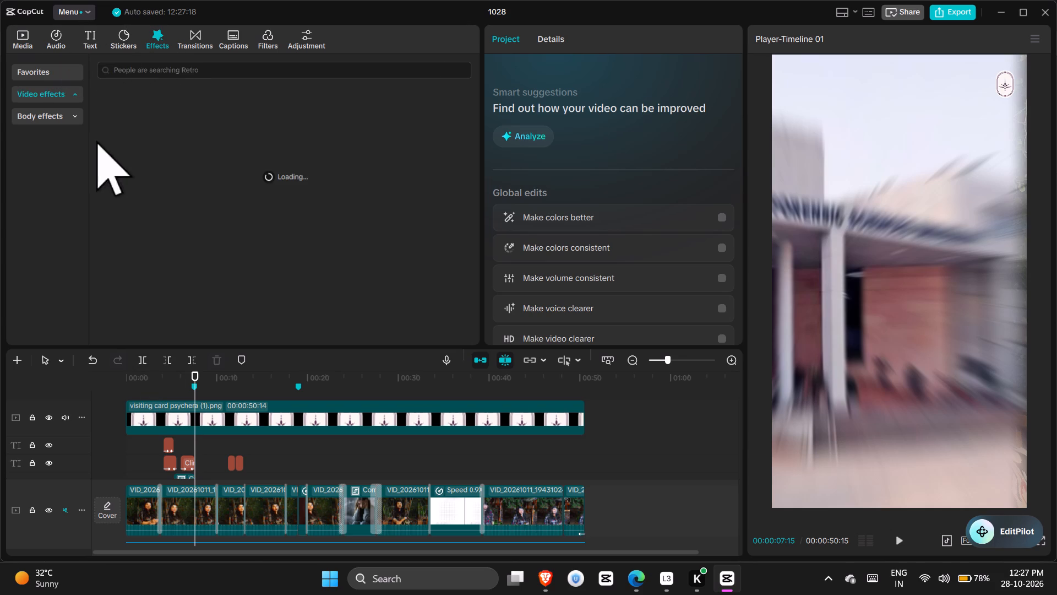
double_click(61, 113)
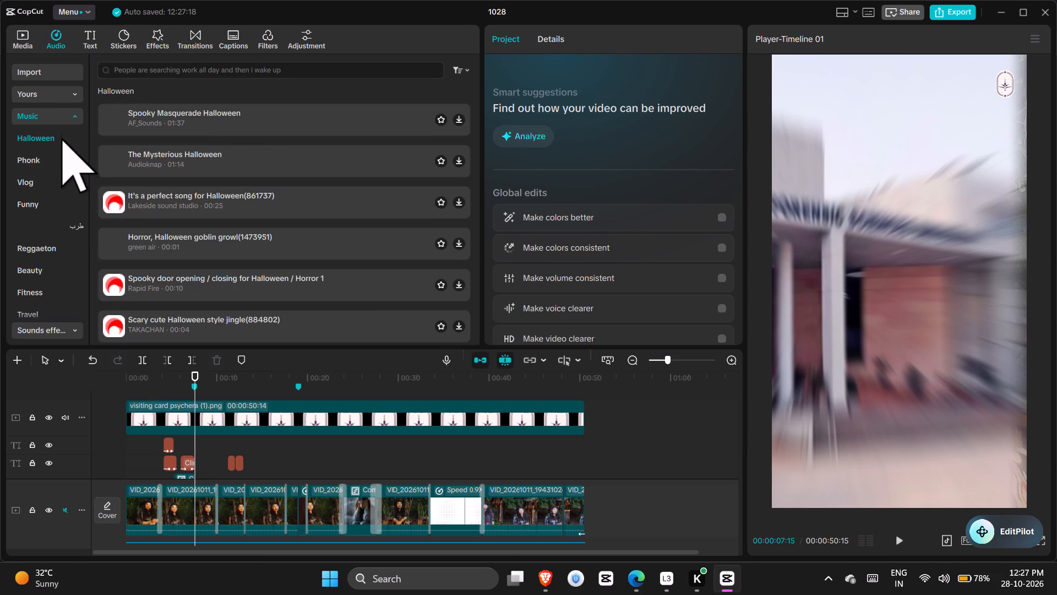
left_click(61, 113)
left_click(52, 137)
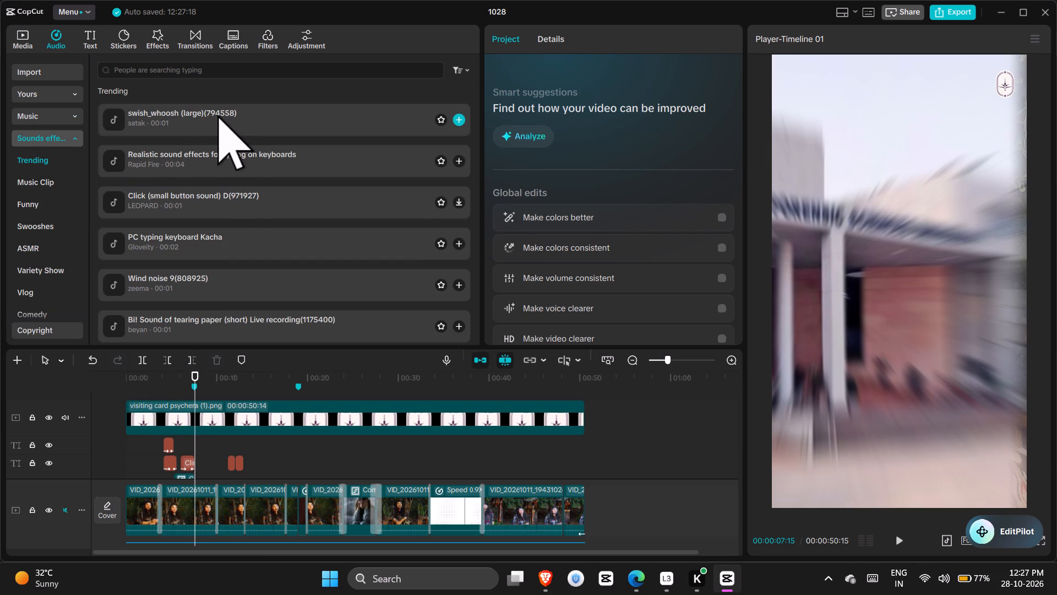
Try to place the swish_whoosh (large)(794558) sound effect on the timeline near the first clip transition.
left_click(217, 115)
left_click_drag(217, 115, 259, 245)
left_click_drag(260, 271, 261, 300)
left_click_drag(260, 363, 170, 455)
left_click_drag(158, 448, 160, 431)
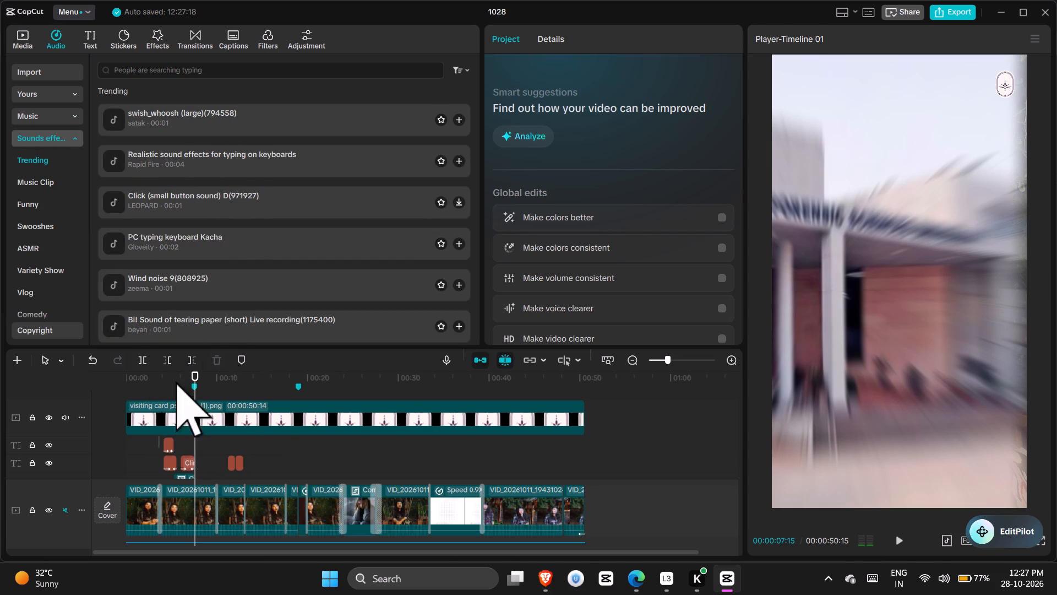
Preview the PC typing keyboard Kacha and Click (small button sound) D(971927) sound effects.
scroll(200, 186, "down", 2)
scroll(198, 191, "up", 1)
left_click(183, 246)
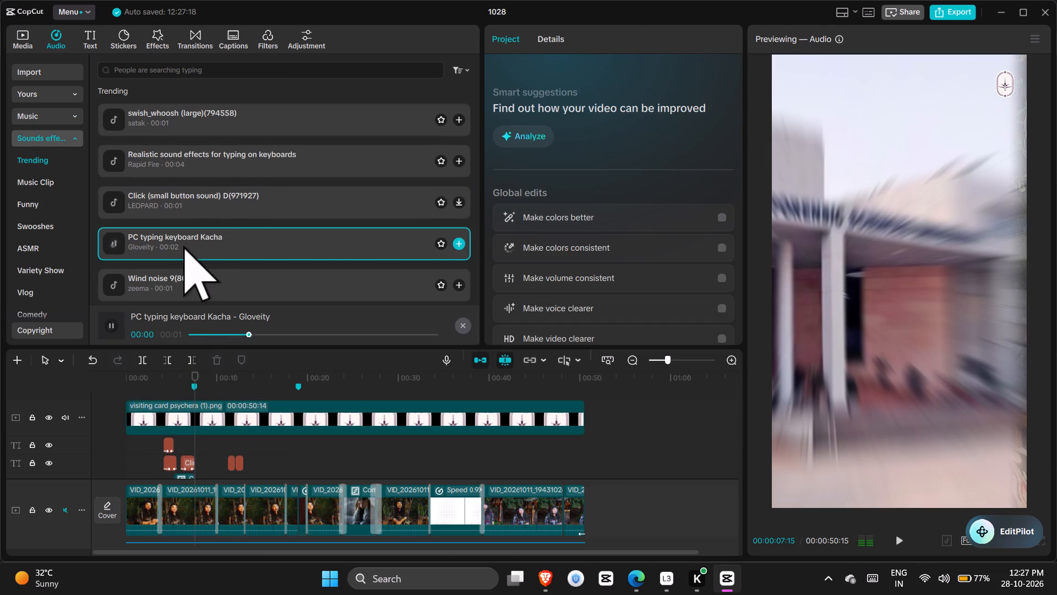
left_click(210, 193)
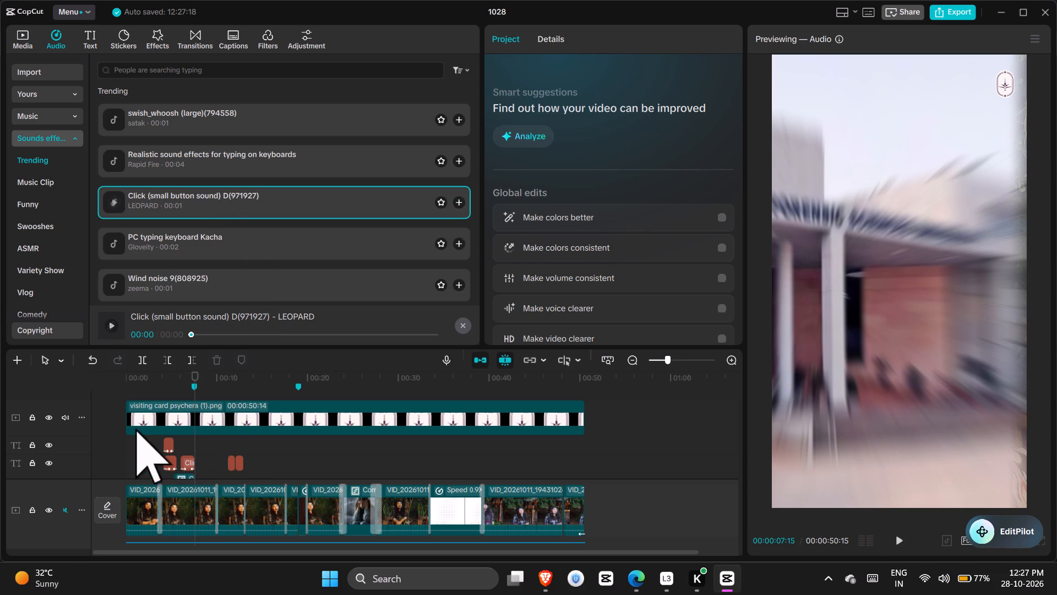
Play back the opening of the video up to about 3 seconds to examine where a sound effect fits.
triple_click(137, 455)
left_click_drag(137, 455, 130, 455)
left_click(122, 455)
left_click(117, 453)
key("space")
key("space")
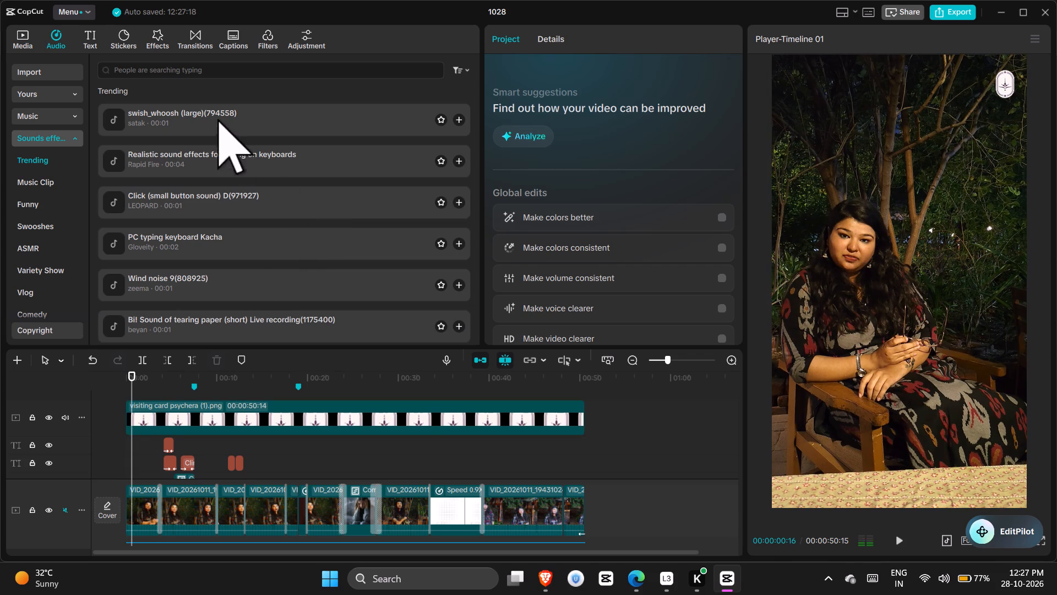
double_click(146, 465)
left_click_drag(146, 465, 111, 467)
left_click(111, 467)
key("space")
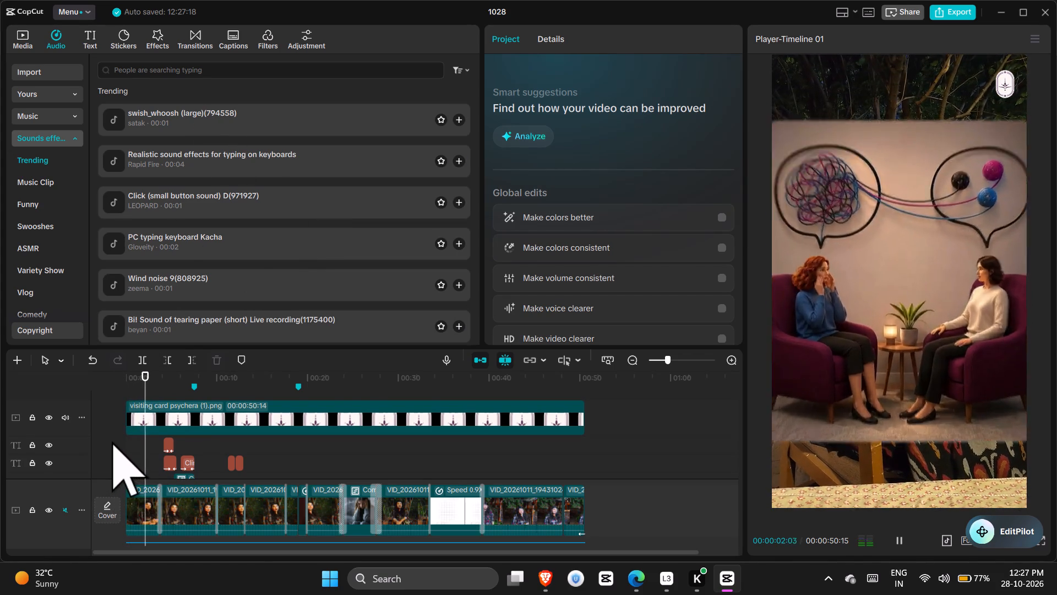
key("space")
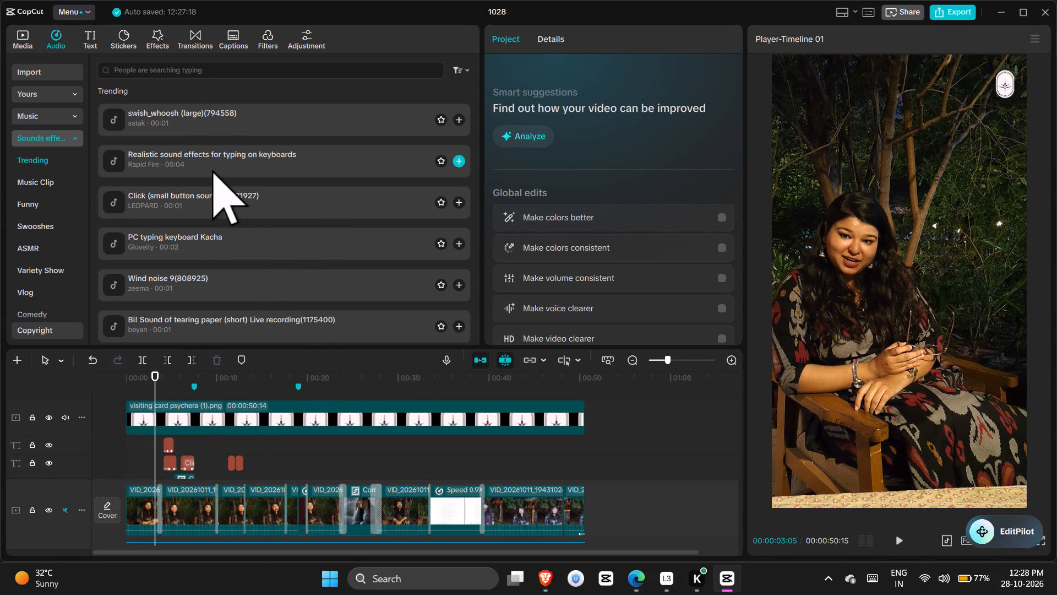
Preview more trending sound effects, including the realistic keyboard typing, glitch logo and Click! ballpoint pen sounds.
left_click(212, 170)
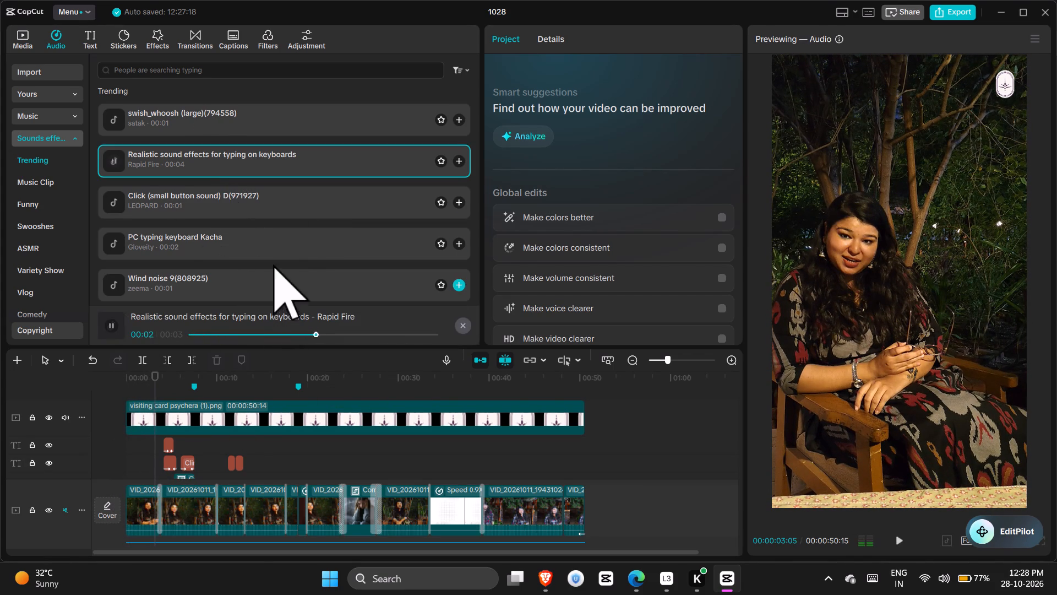
left_click(283, 243)
scroll(288, 265, "down", 3)
left_click(265, 217)
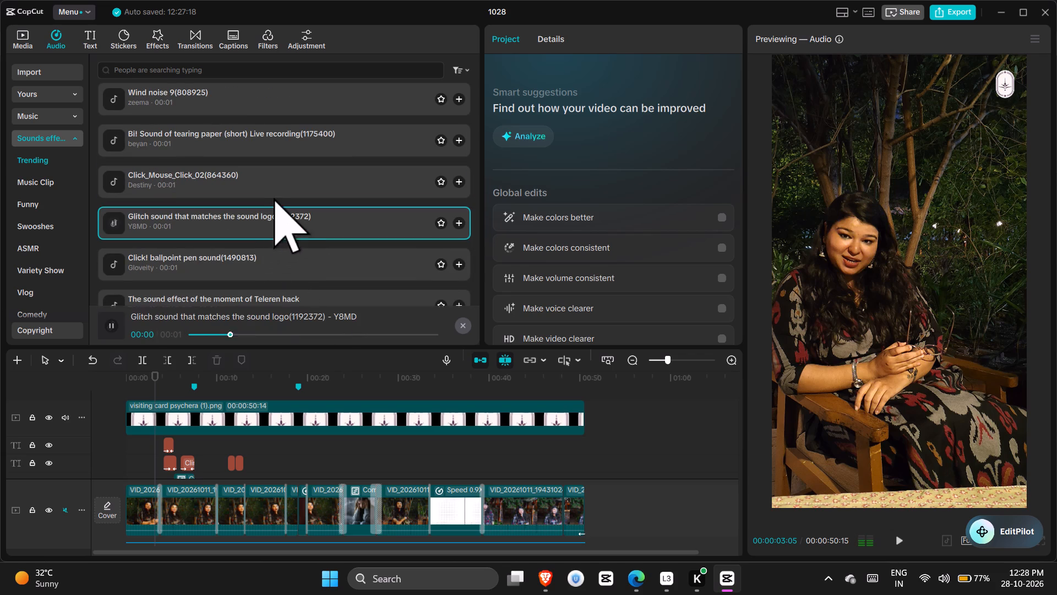
double_click(280, 184)
double_click(292, 226)
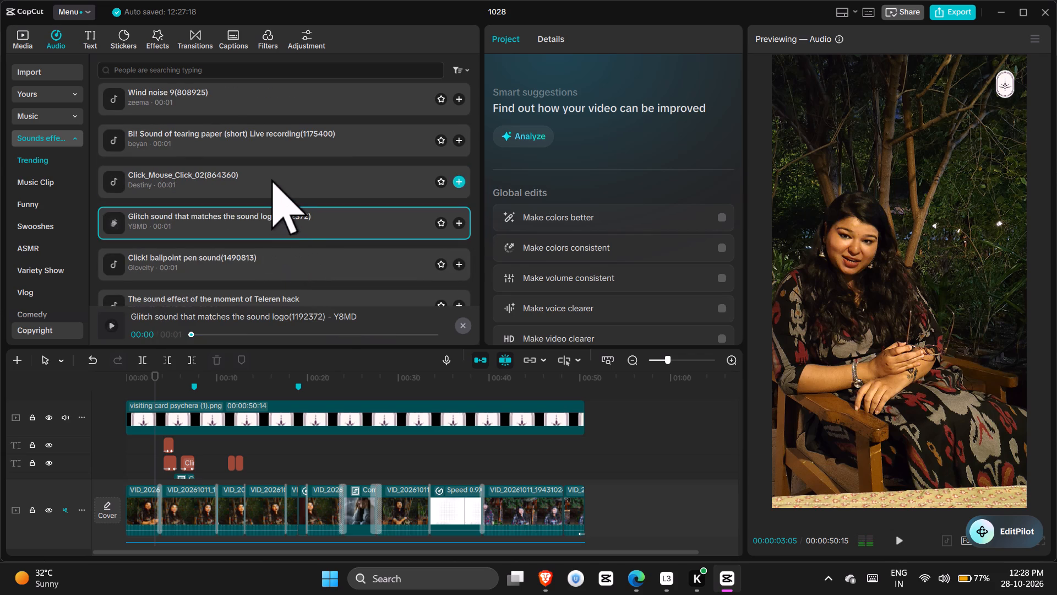
double_click(271, 179)
double_click(281, 223)
left_click(270, 259)
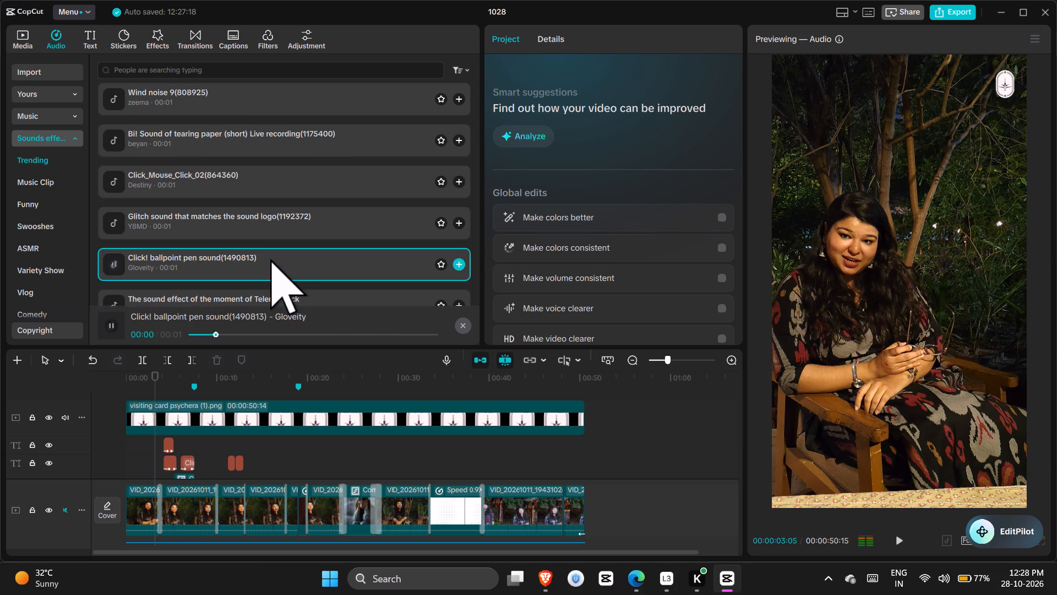
Place the Click! ballpoint pen sound(1490813) on a new audio track below the music at 00:00:03:02.
left_click(150, 455)
key("space")
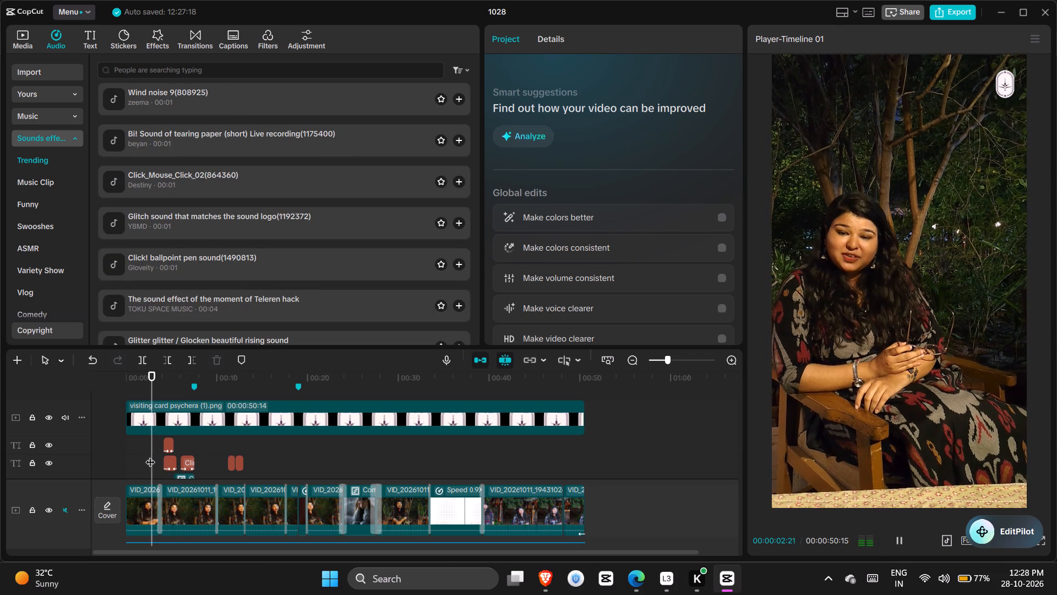
key("space")
left_click_drag(192, 269, 168, 564)
left_click_drag(167, 564, 159, 560)
left_click_drag(157, 558, 159, 546)
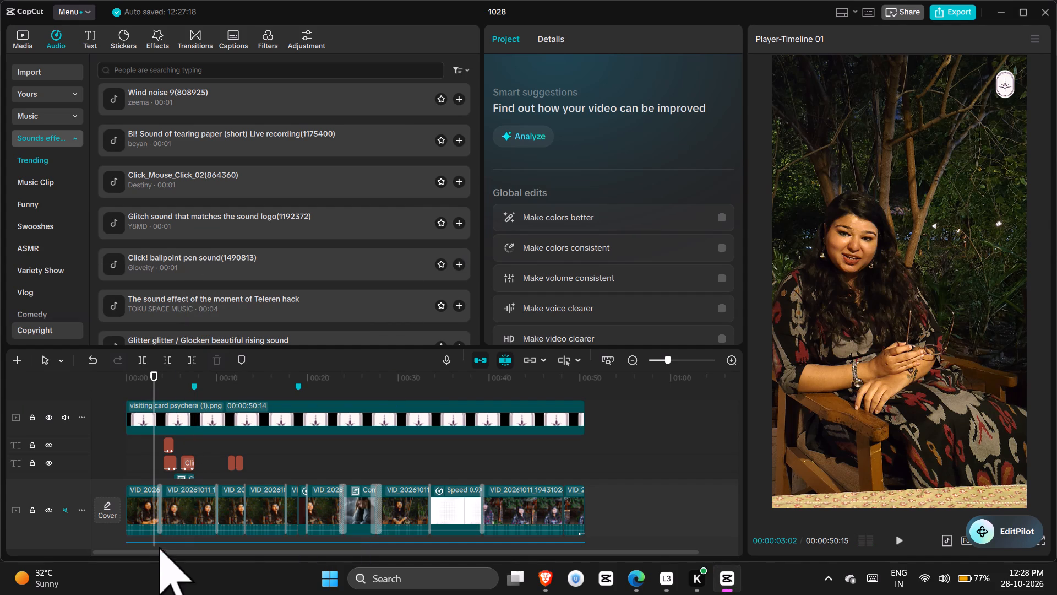
left_click_drag(159, 546, 159, 534)
scroll(160, 503, "down", 5)
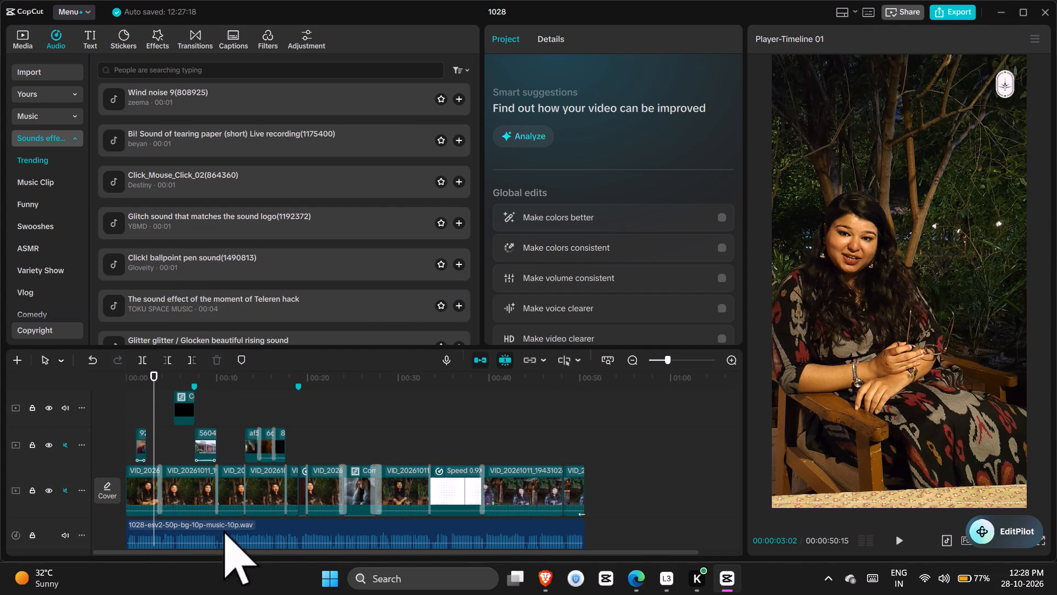
scroll(190, 495, "down", 7)
left_click_drag(227, 258, 177, 519)
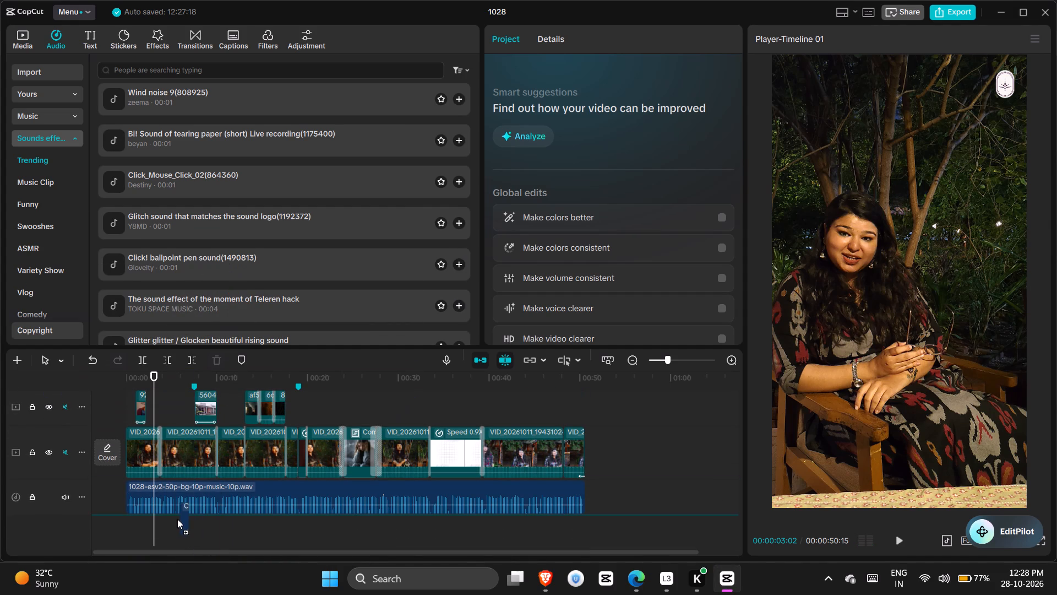
left_click_drag(177, 519, 156, 514)
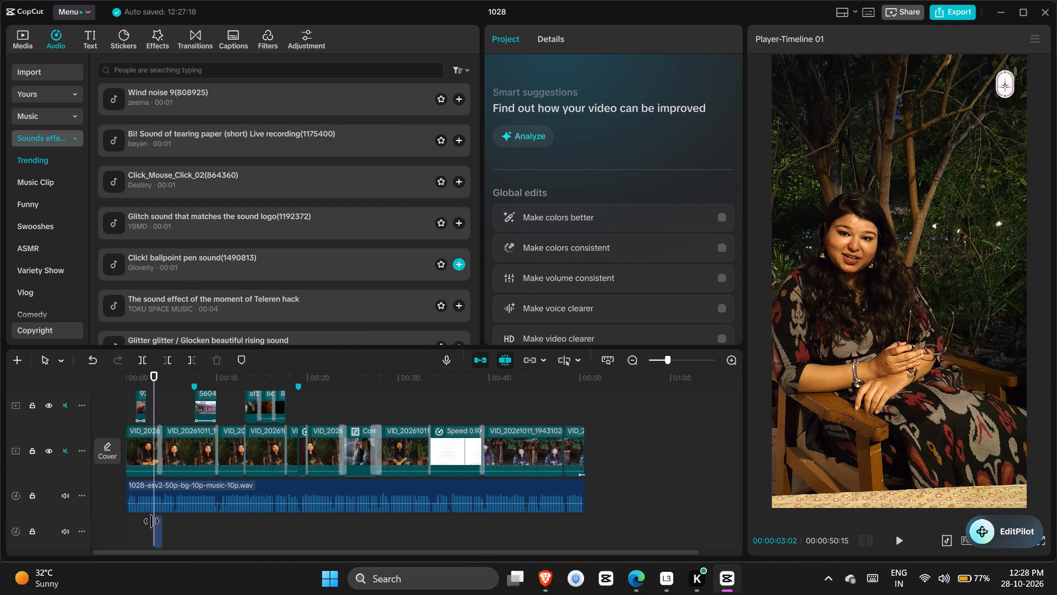
Move the ballpoint pen click clip later to start at about 00:00:03:18, at the first transition, and check it in playback.
left_click(149, 533)
key("space")
key("space")
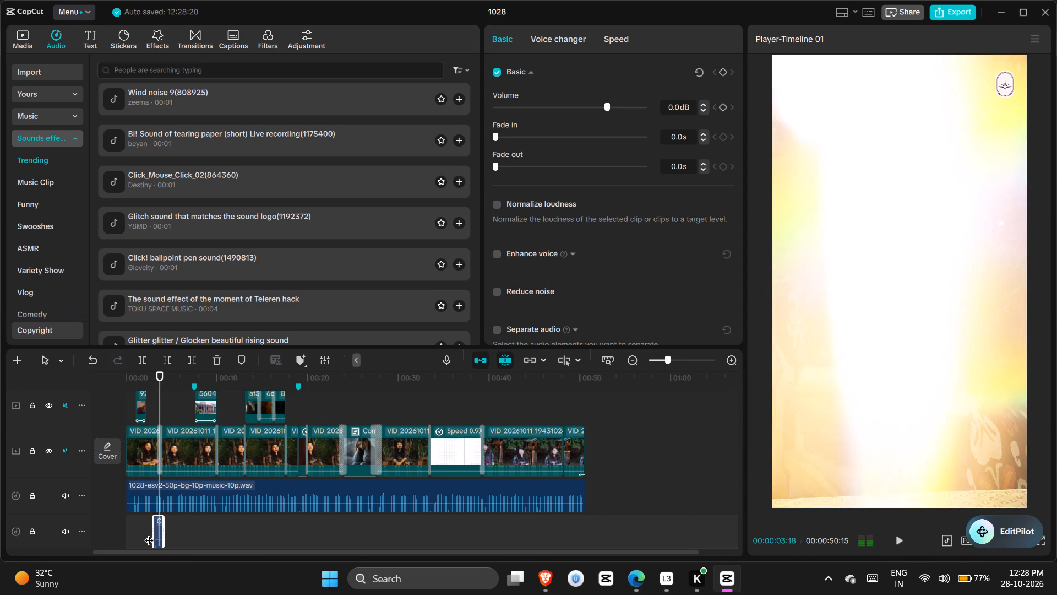
scroll(155, 539, "up", 5, "shift")
scroll(159, 531, "down", 1, "ctrl")
scroll(163, 526, "up", 7, "ctrl")
scroll(165, 521, "down", 1, "ctrl")
scroll(165, 521, "up", 5, "ctrl")
scroll(162, 462, "down", 14)
left_click_drag(159, 493, 167, 495)
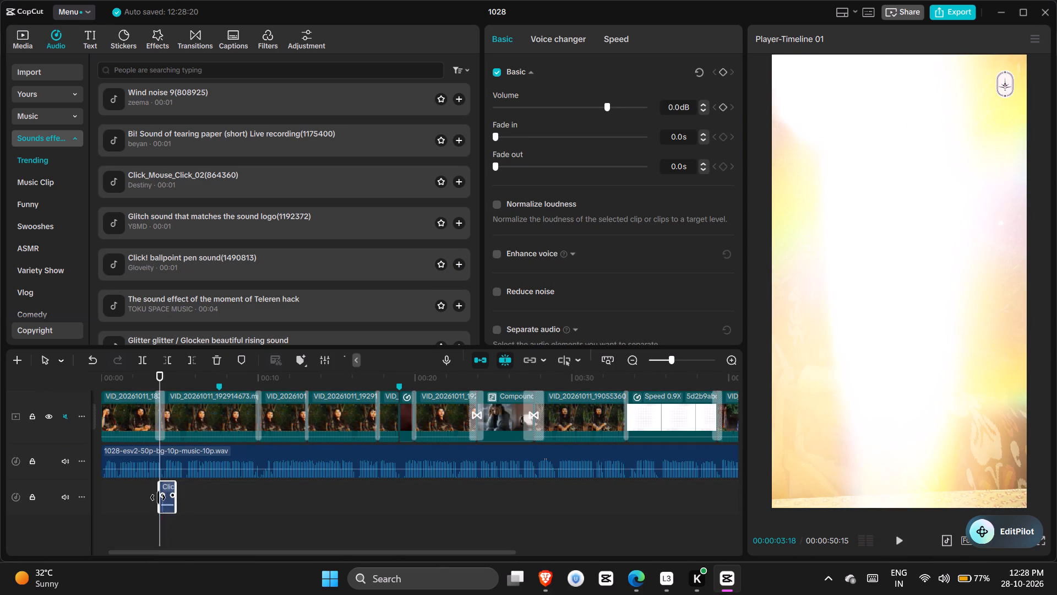
left_click(154, 497)
key("space")
key("space")
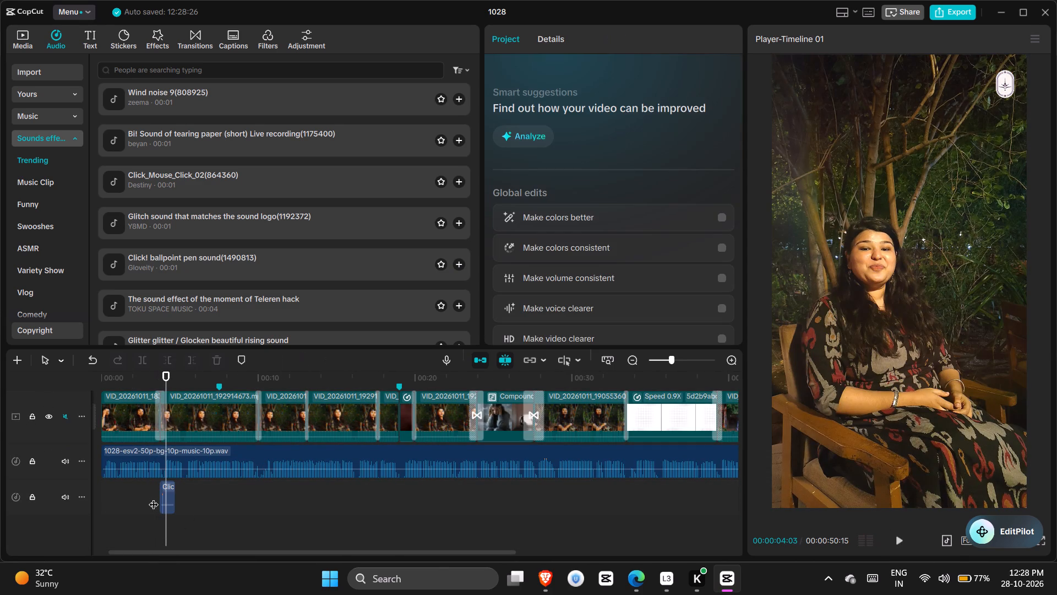
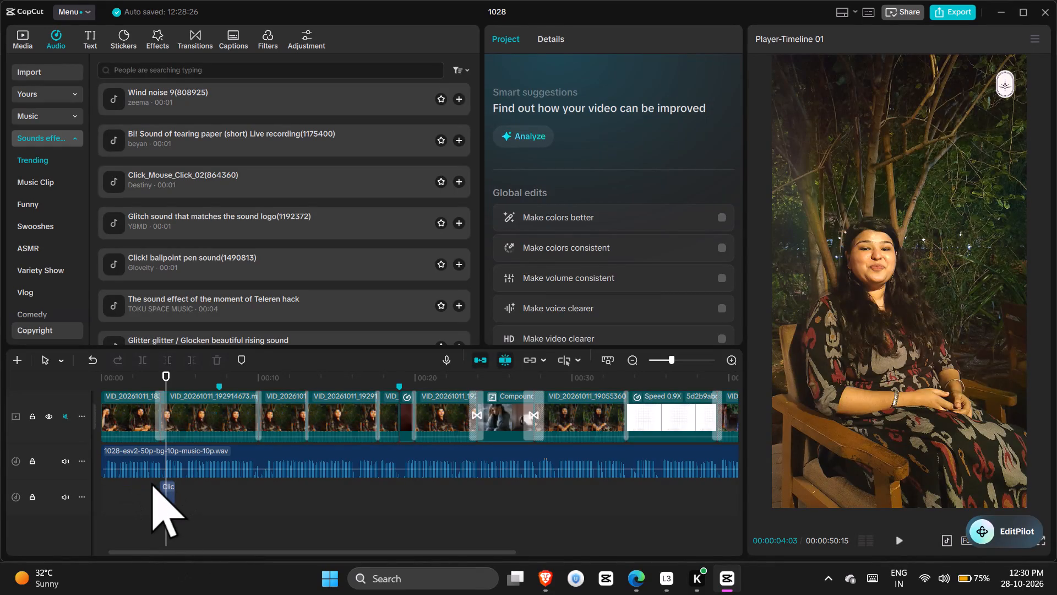
Play back the first transition from about 3 seconds to check the timing of the ballpoint pen click.
left_click(149, 488)
key("space")
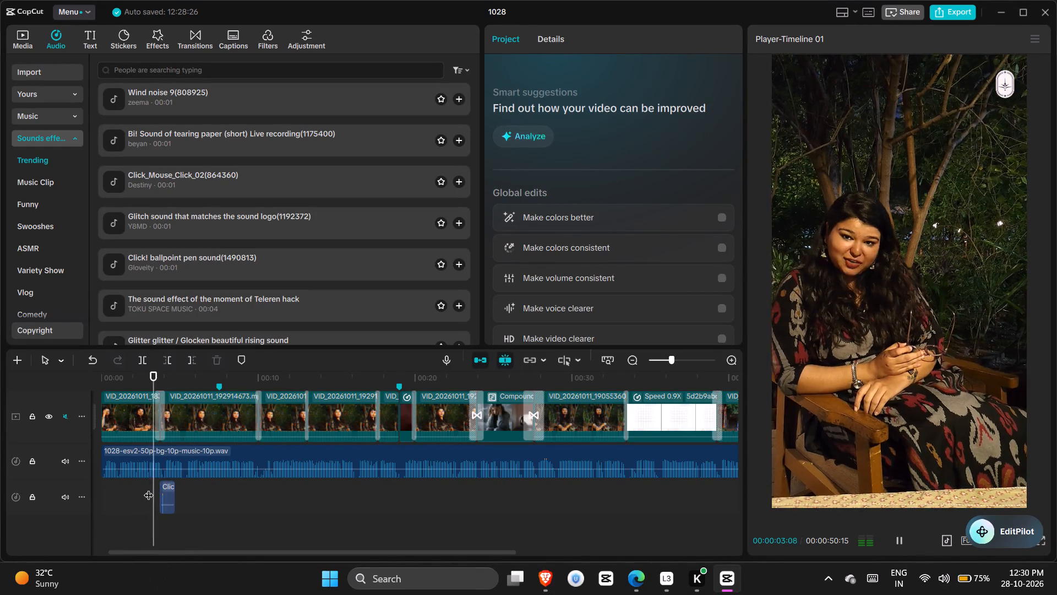
key("space")
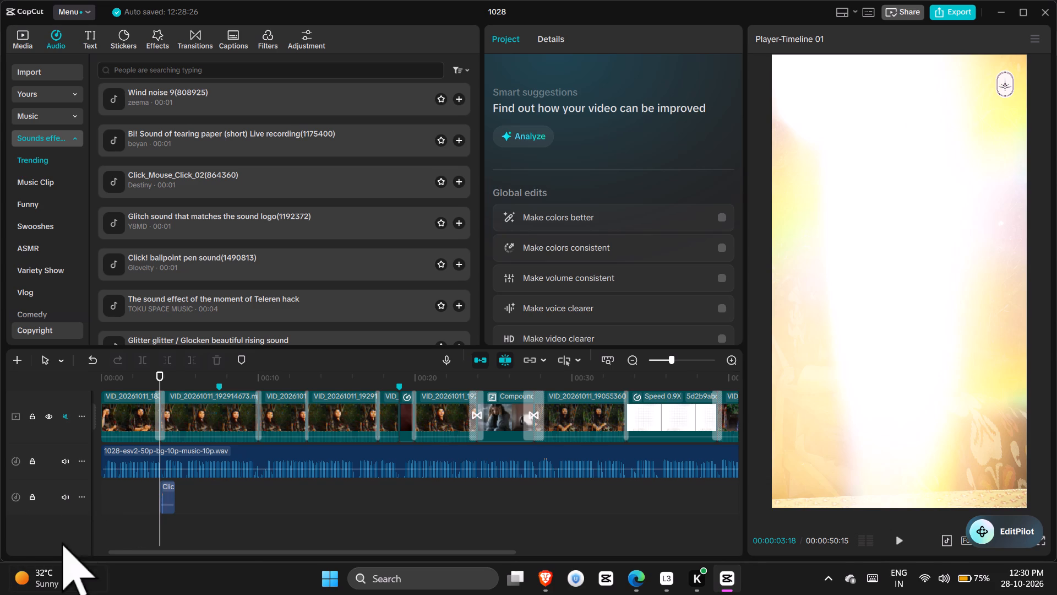
double_click(129, 507)
key("space")
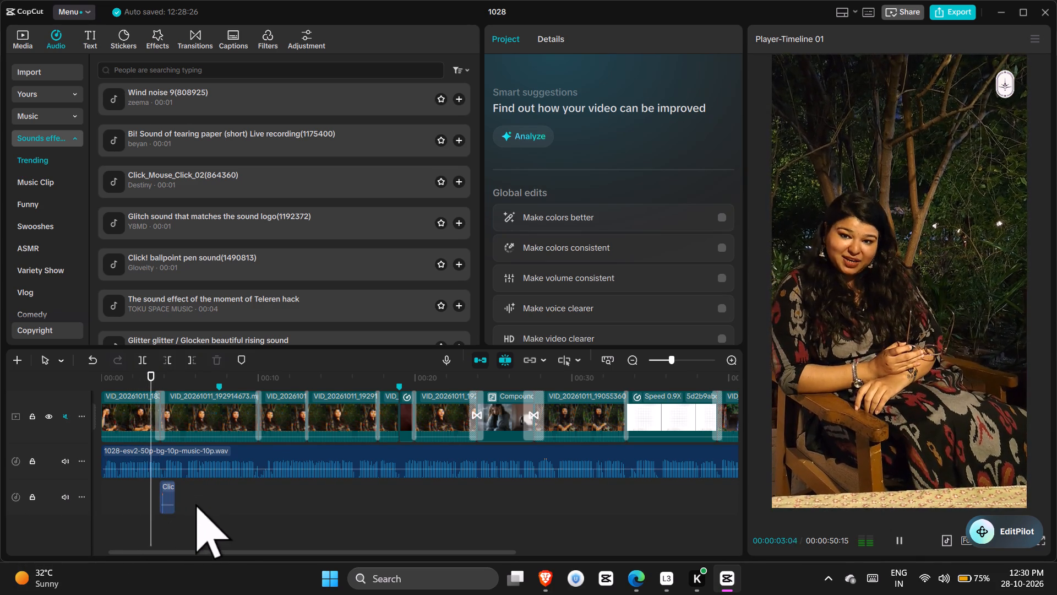
Place Bi! Sound of tearing paper (short)(1175400) at about 00:00:01:08 on the sound-effect track and check it in playback.
scroll(175, 504, "up", 7, "ctrl")
double_click(114, 493)
left_click_drag(111, 490, 35, 490)
key("space")
key("space")
left_click_drag(211, 134, 215, 144)
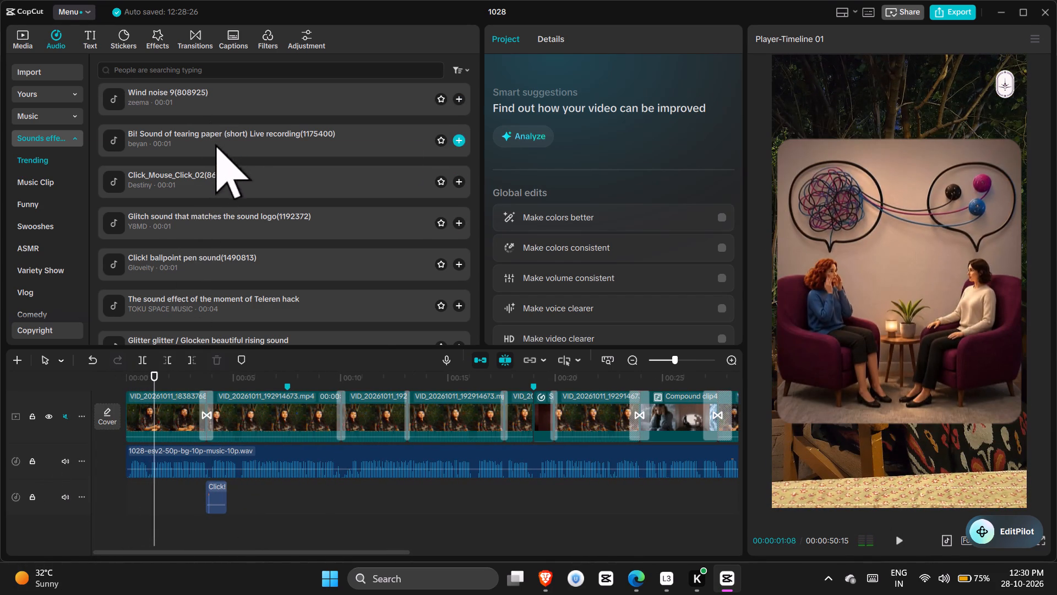
left_click_drag(215, 144, 152, 506)
left_click(132, 493)
key("space")
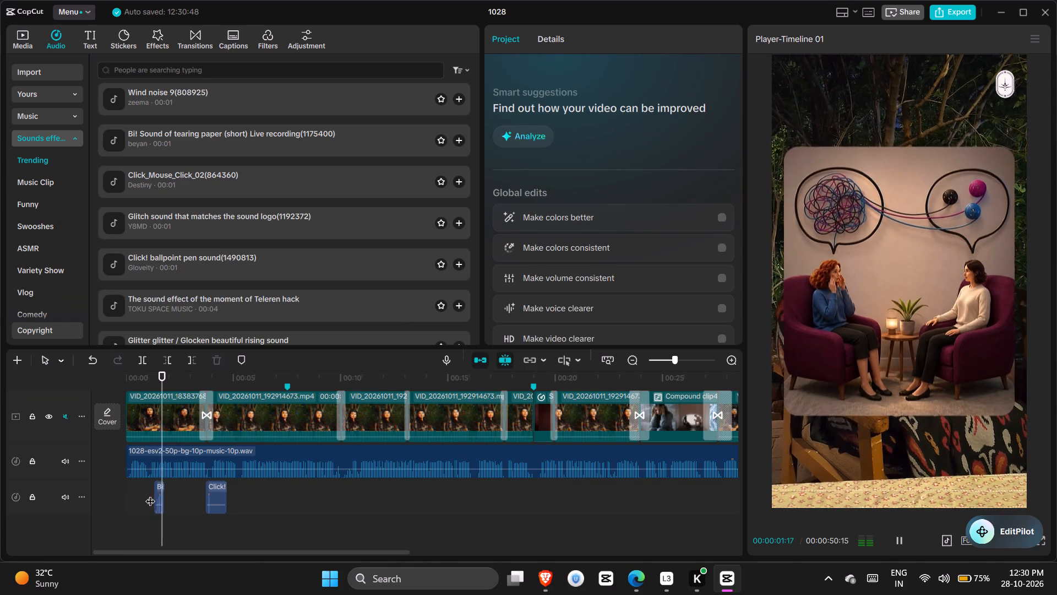
double_click(141, 491)
key("space")
key("space")
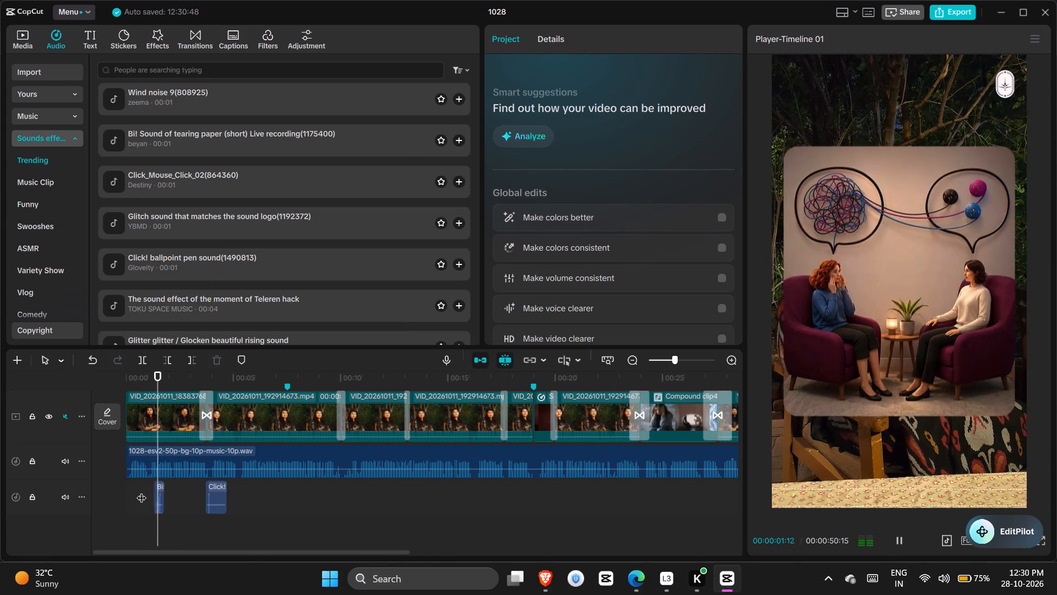
key("space")
Move the tearing paper clip earlier to start at about 1 second and check it in playback.
scroll(161, 504, "up", 2, "ctrl")
scroll(161, 504, "down", 1, "ctrl")
scroll(161, 504, "up", 5, "ctrl")
left_click_drag(160, 497, 156, 497)
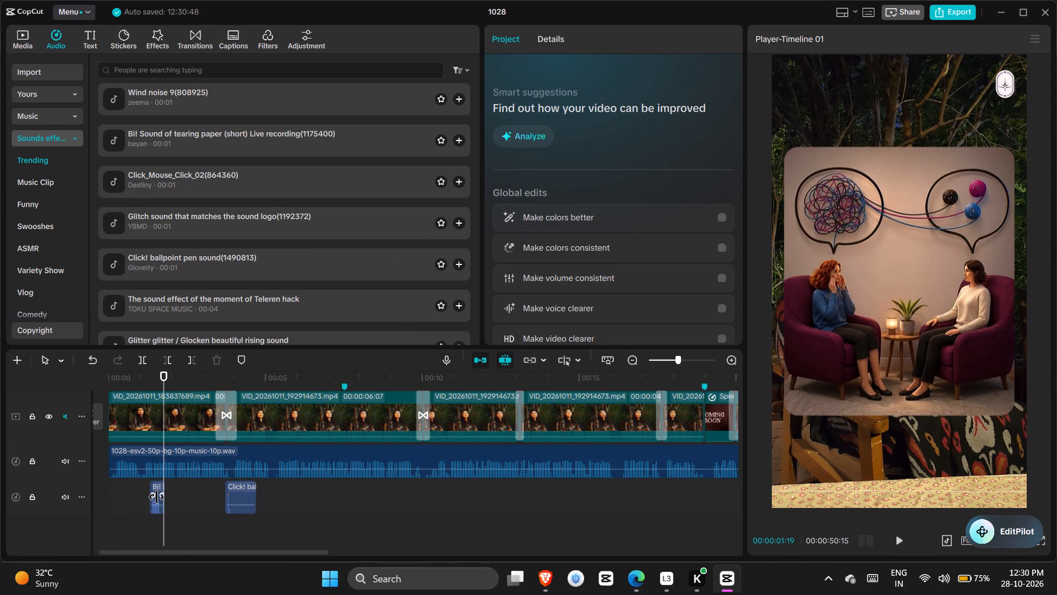
left_click_drag(156, 497, 152, 497)
left_click(135, 486)
key("space")
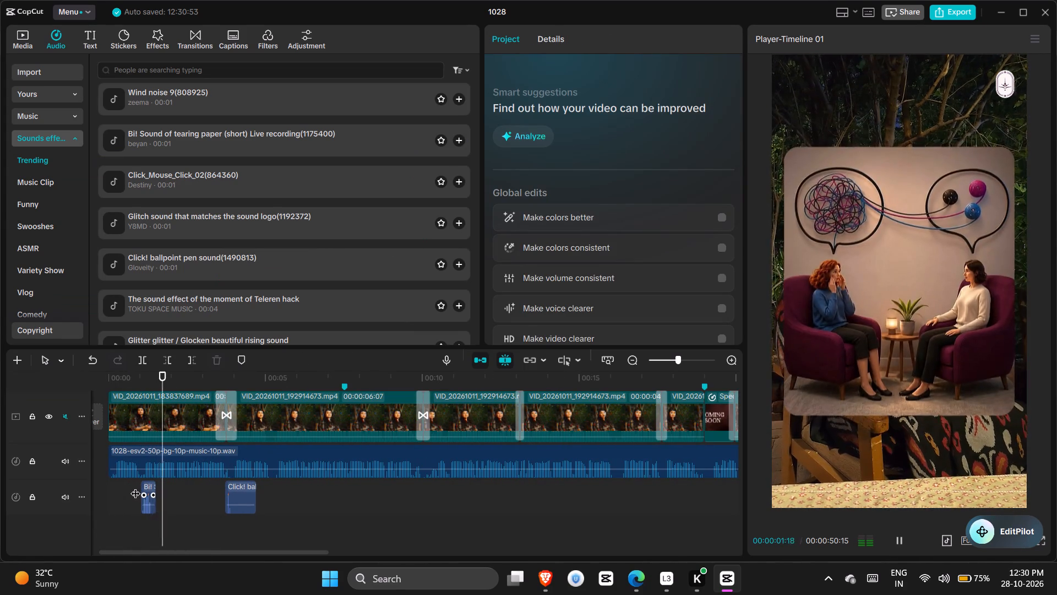
key("space")
Search the sound effects for "swoosh" and place Swoosh(1094921) at about 5 seconds on the sound-effect track, checking it in playback.
triple_click(177, 494)
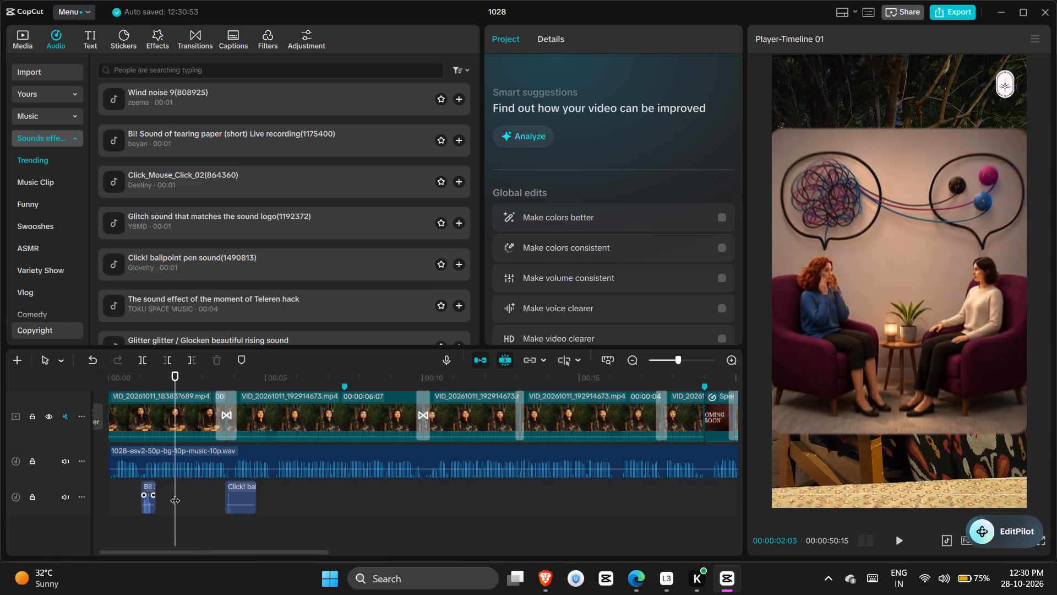
key("space")
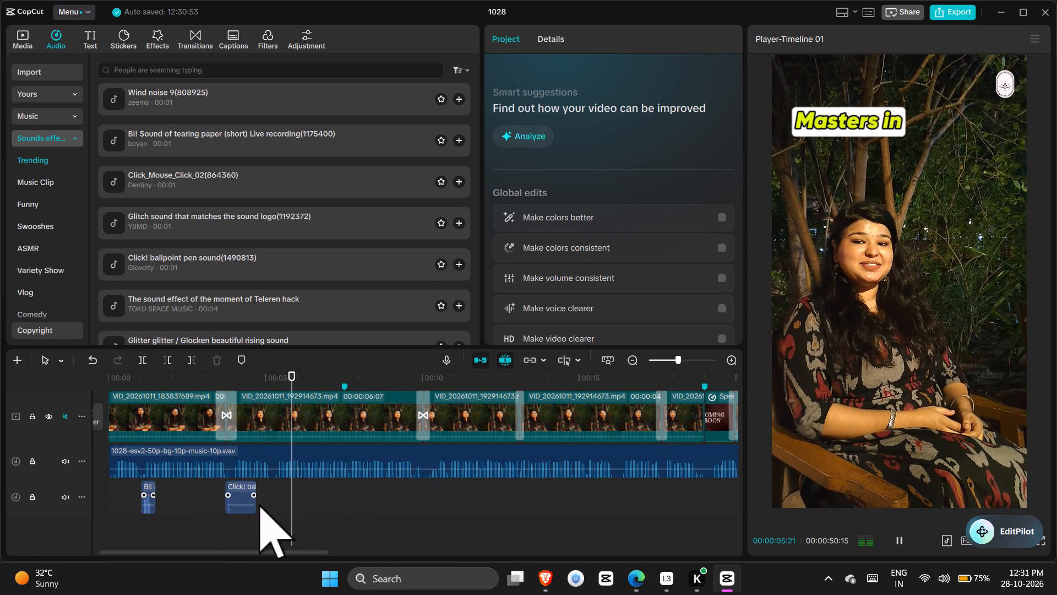
left_click(268, 501)
left_click(217, 67)
type("swoosh")
key("Return")
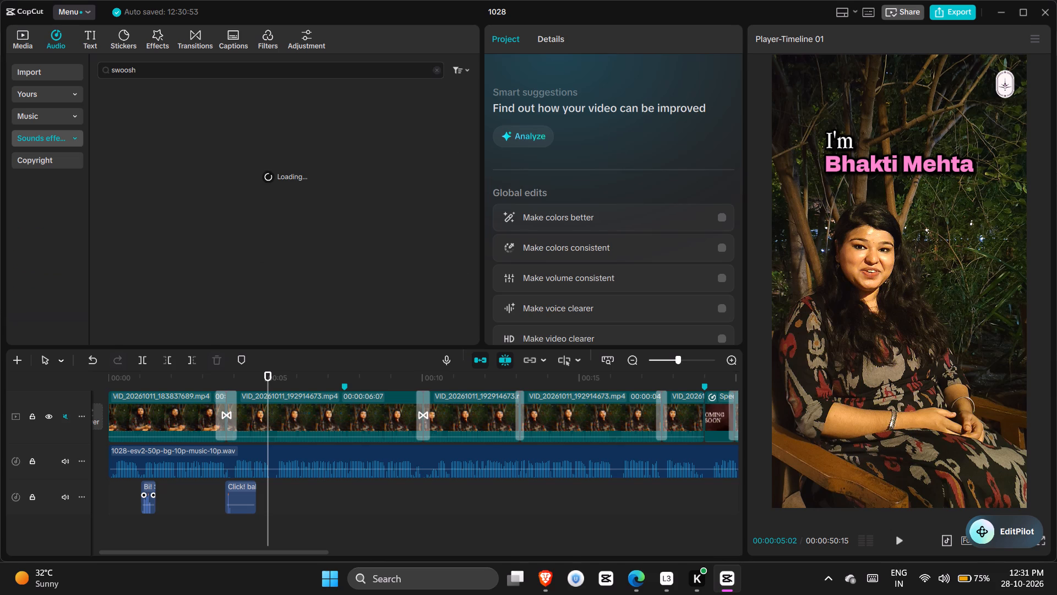
left_click_drag(191, 98, 260, 496)
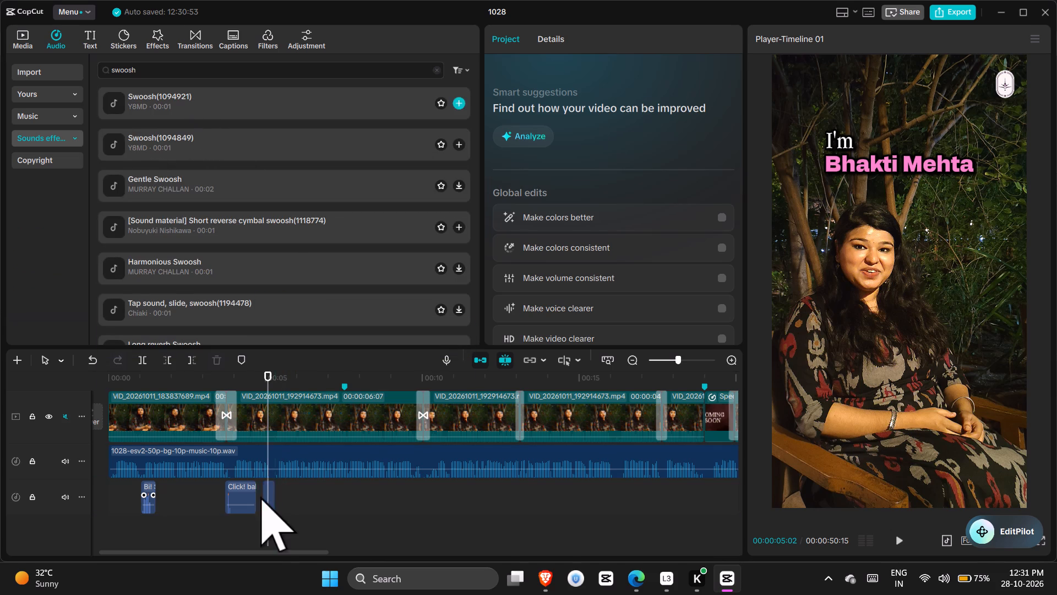
left_click(253, 524)
key("space")
key("space")
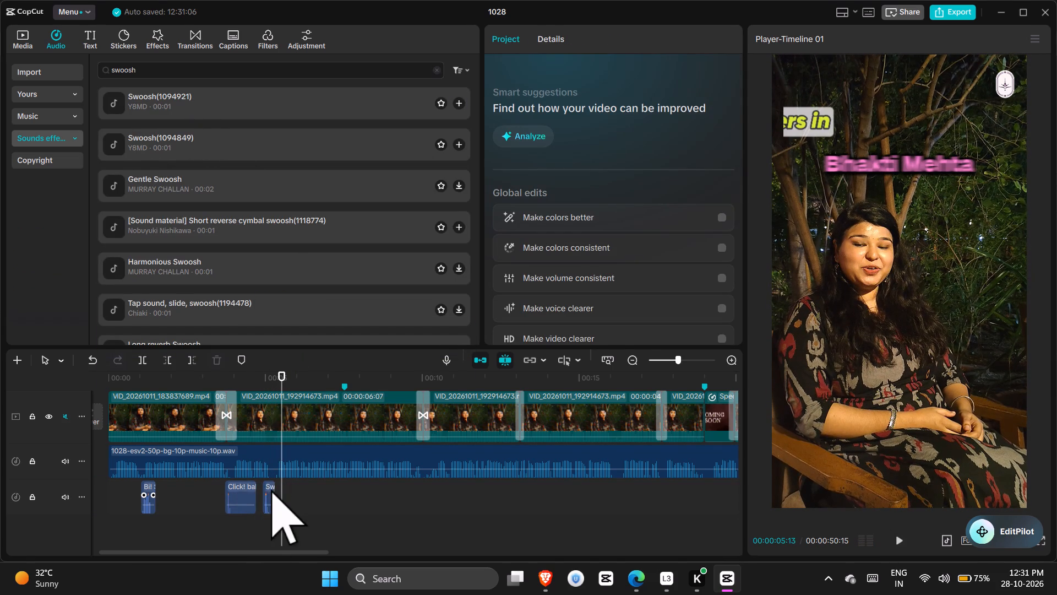
Move the Swoosh clip earlier to sit directly after the ballpoint pen click clip and check it in playback.
left_click_drag(271, 486, 267, 496)
left_click_drag(267, 496, 258, 491)
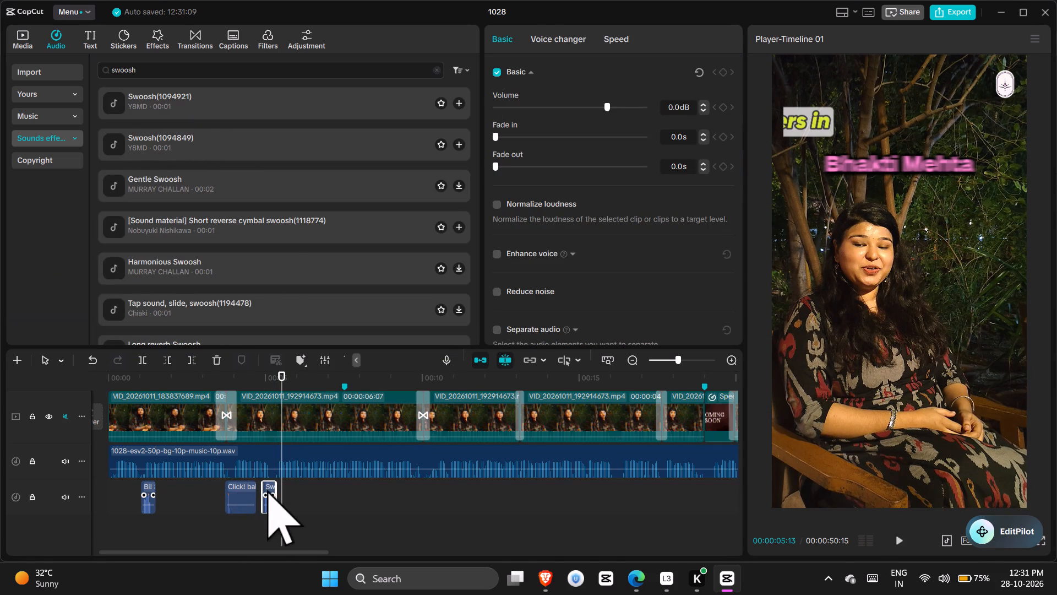
left_click_drag(267, 490, 261, 492)
left_click(252, 523)
key("space")
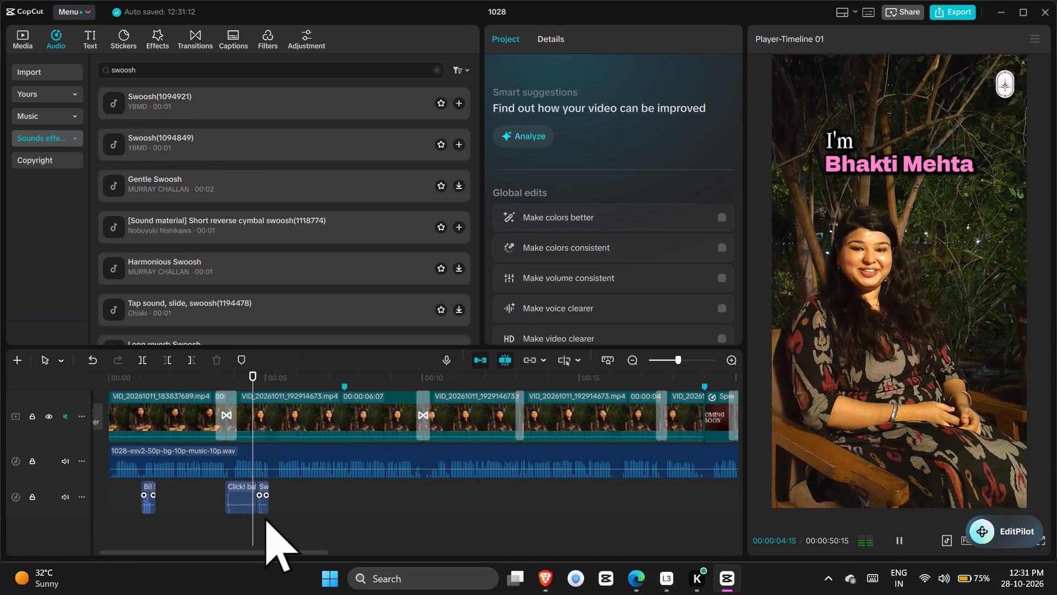
key("space")
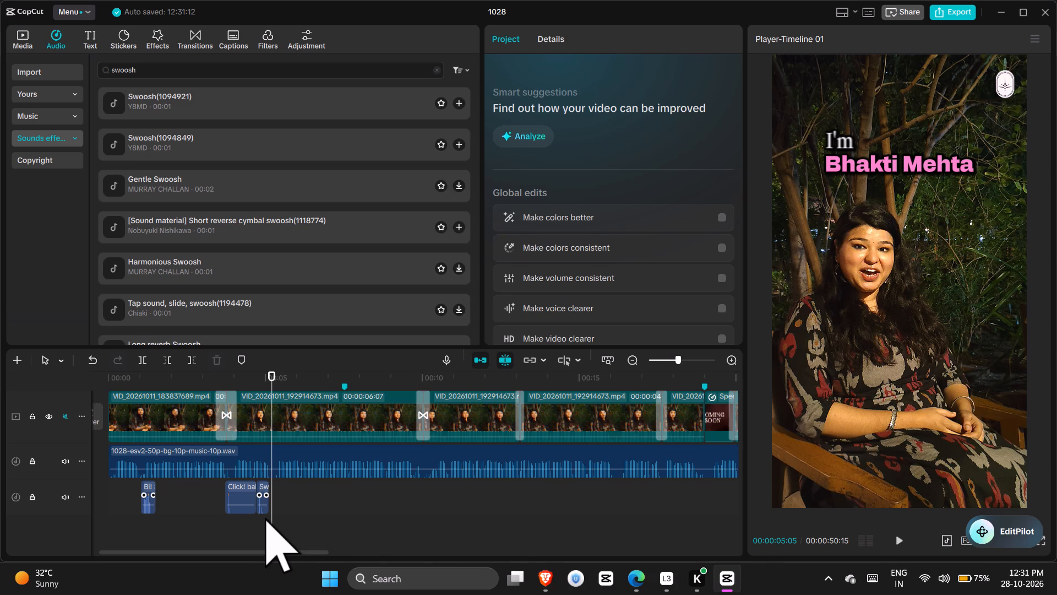
Turn off auto snapping and play back the sound effects from the first transition, parking the playhead at 00:00:05:12.
left_click(220, 499)
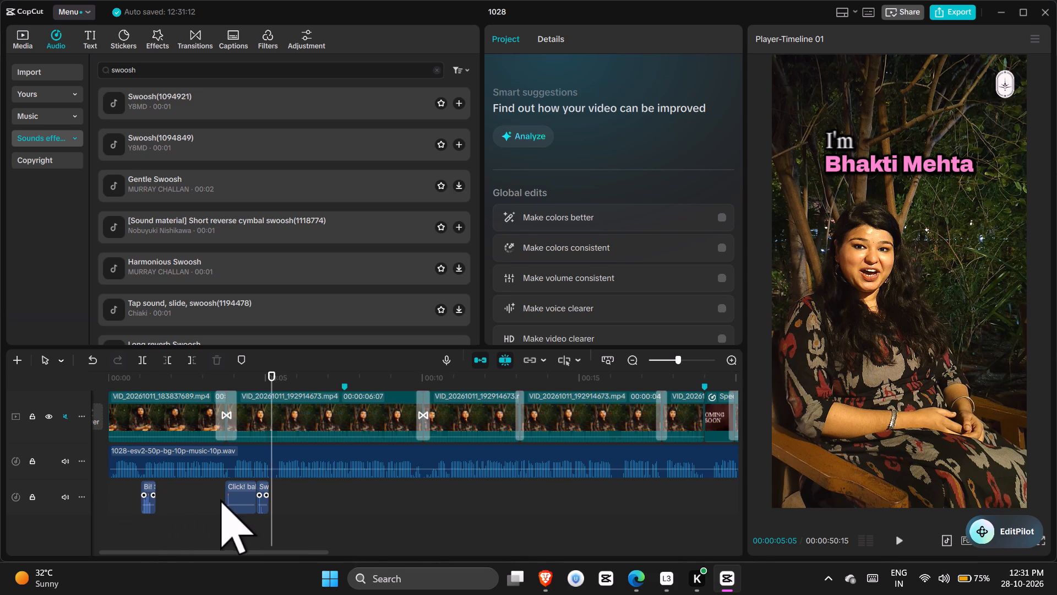
key("n")
key("space")
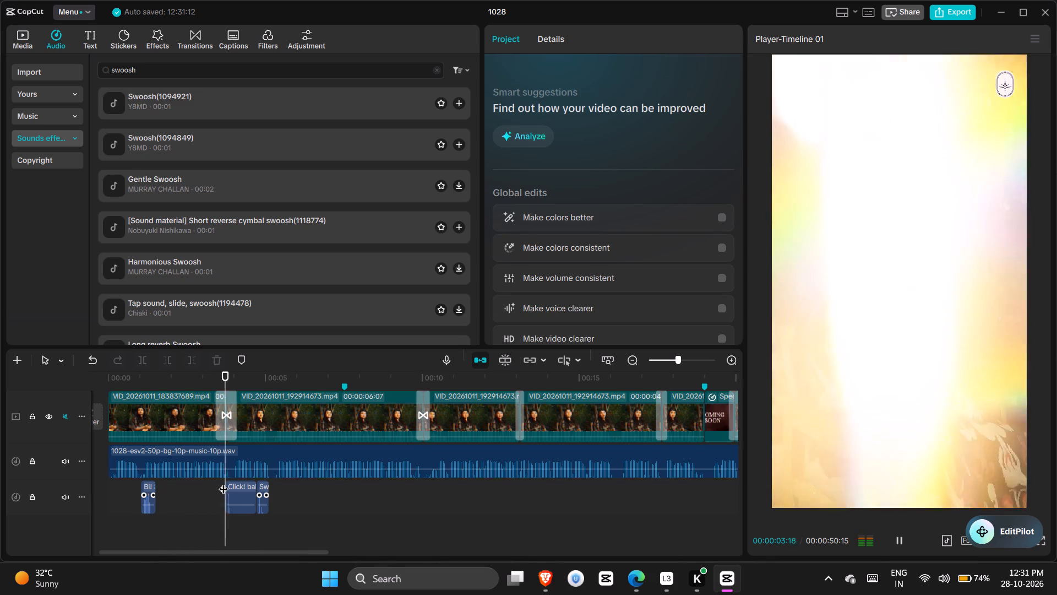
scroll(297, 523, "up", 9, "ctrl")
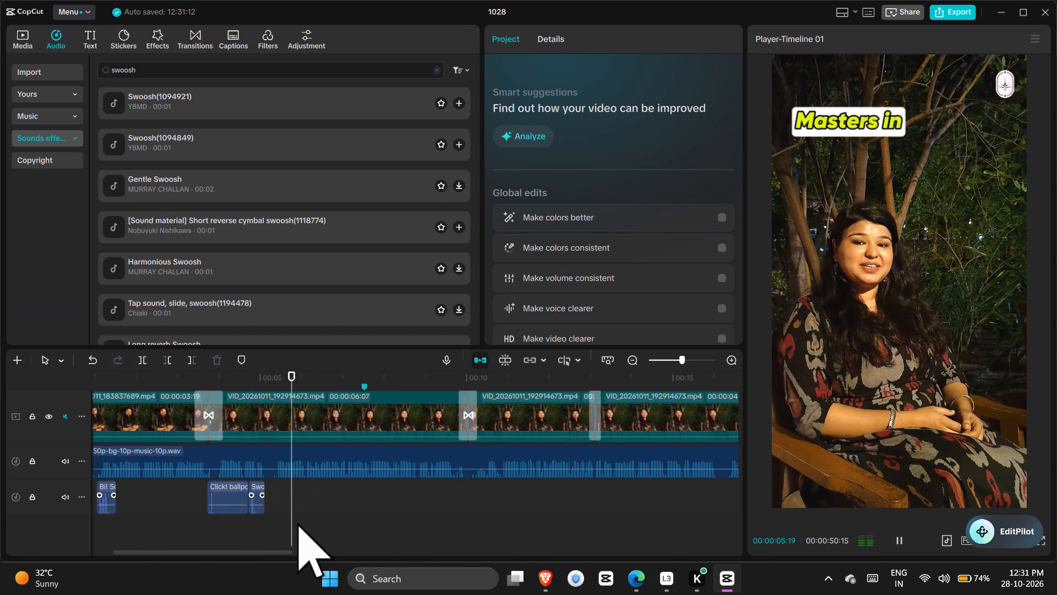
scroll(297, 523, "up", 4, "ctrl")
key("space")
left_click(276, 501)
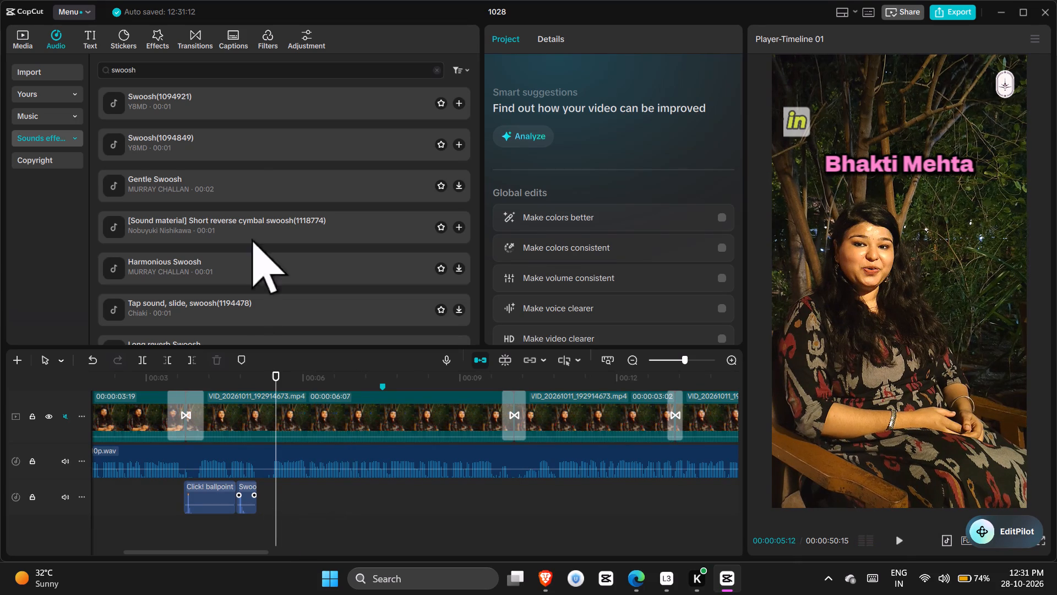
Preview the Swoosh(1094849), Gentle Swoosh and Swoosh(1094921) sounds.
left_click(226, 140)
left_click(241, 182)
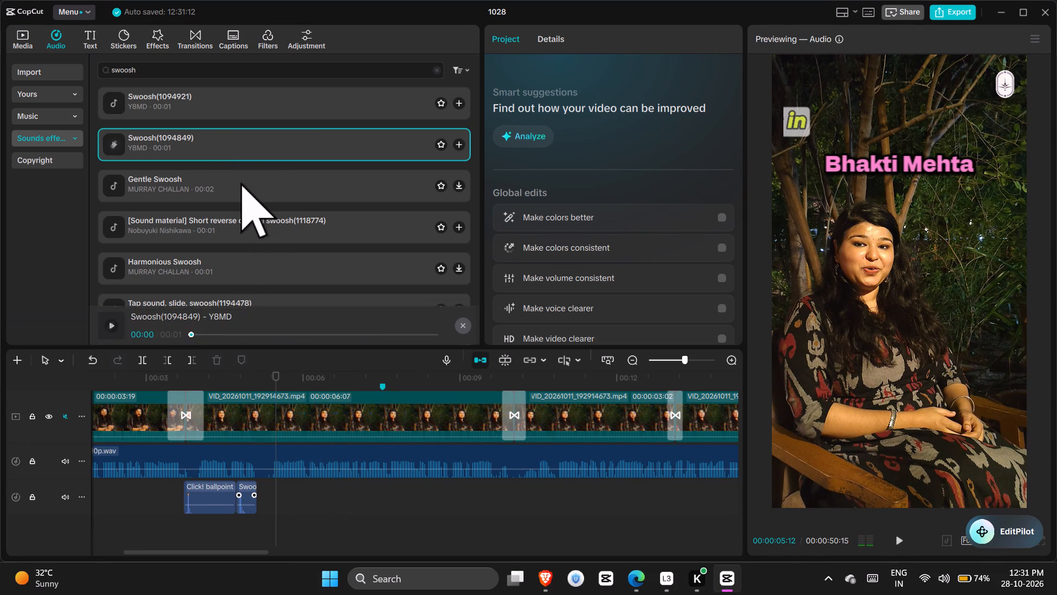
left_click(254, 111)
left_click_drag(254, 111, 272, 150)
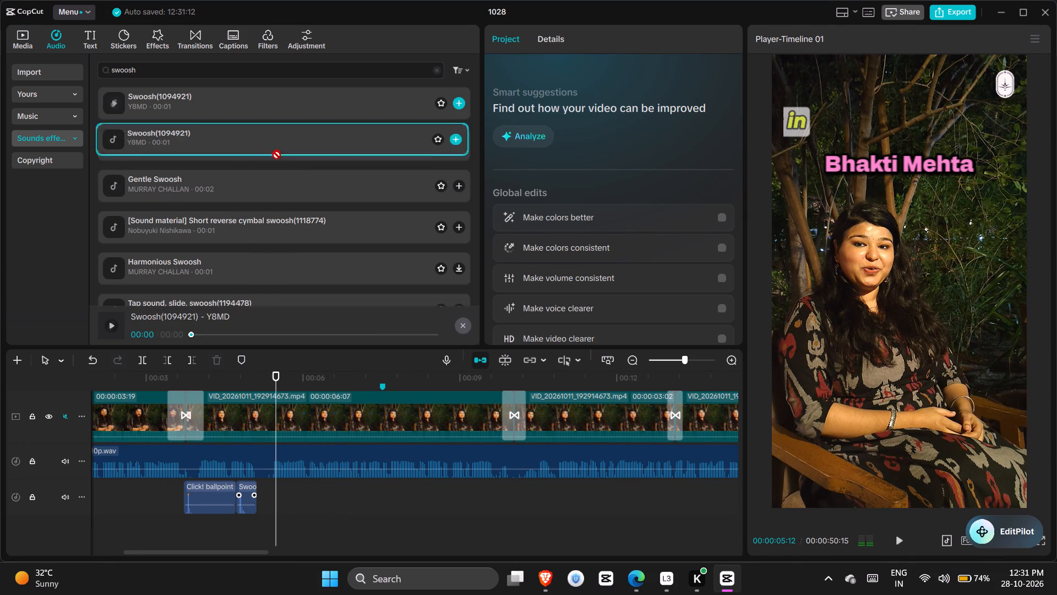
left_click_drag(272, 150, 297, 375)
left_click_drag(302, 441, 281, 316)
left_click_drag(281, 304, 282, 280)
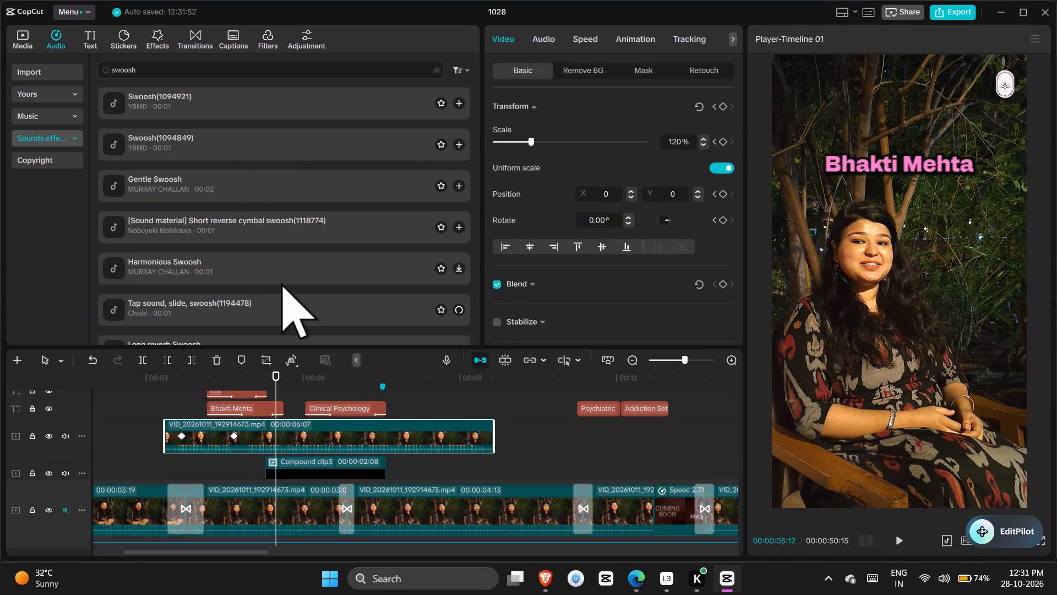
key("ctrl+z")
Place a second Swoosh(1094921) on the sound-effect track at about 00:00:05:12, after the first swoosh.
left_click(239, 105)
left_click_drag(241, 107, 381, 453)
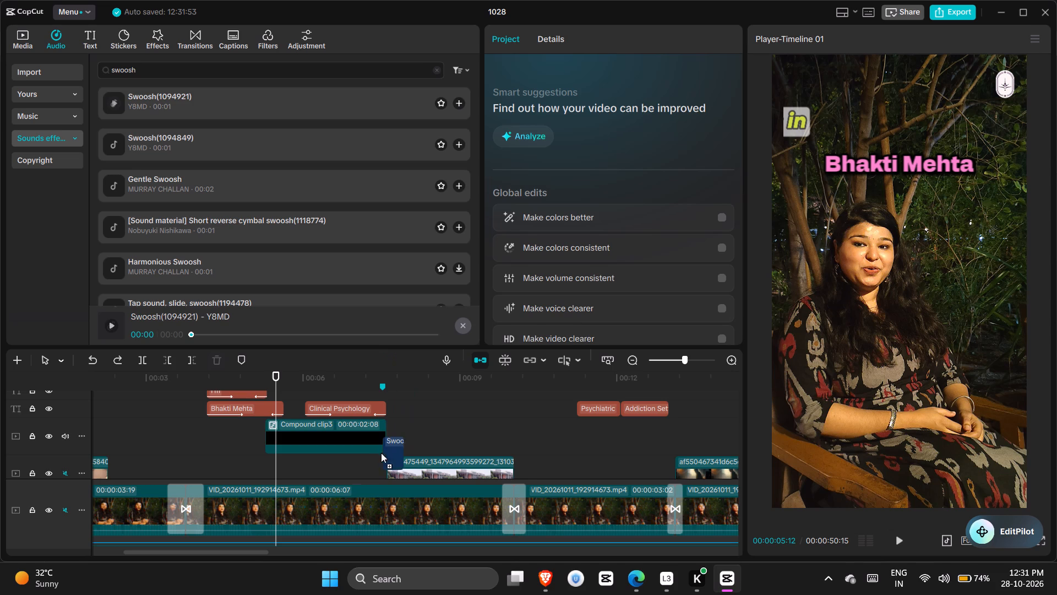
left_click_drag(381, 453, 277, 501)
scroll(373, 446, "up", 1)
scroll(373, 446, "down", 3)
scroll(373, 446, "up", 1)
scroll(373, 446, "down", 11)
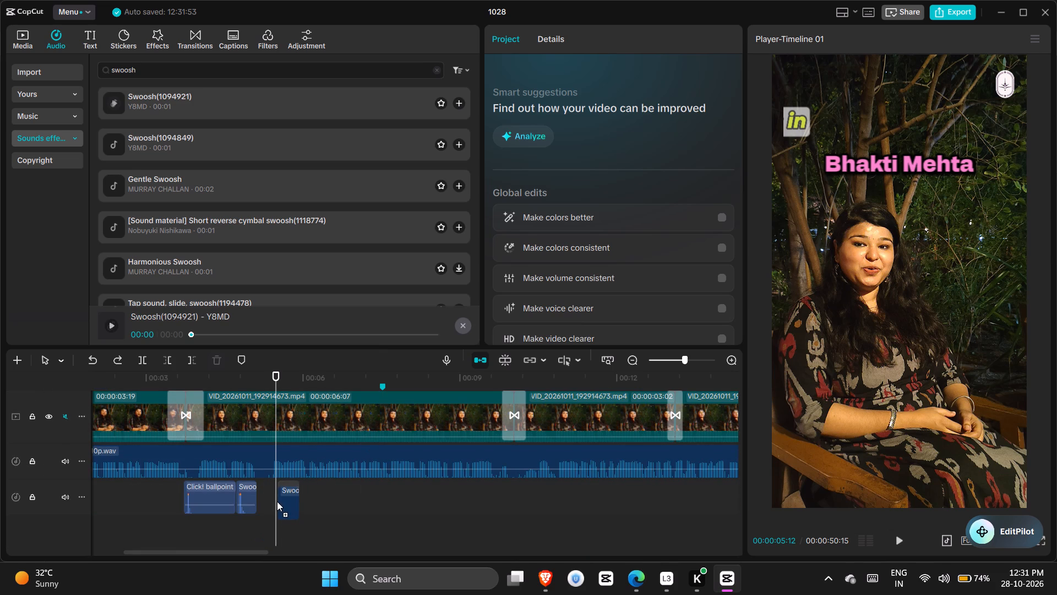
left_click_drag(277, 501, 273, 500)
Scrub and play back the section between about 4 and 6 seconds to examine where the opening title texts appear.
scroll(271, 497, "up", 8)
double_click(198, 469)
left_click_drag(198, 469, 252, 467)
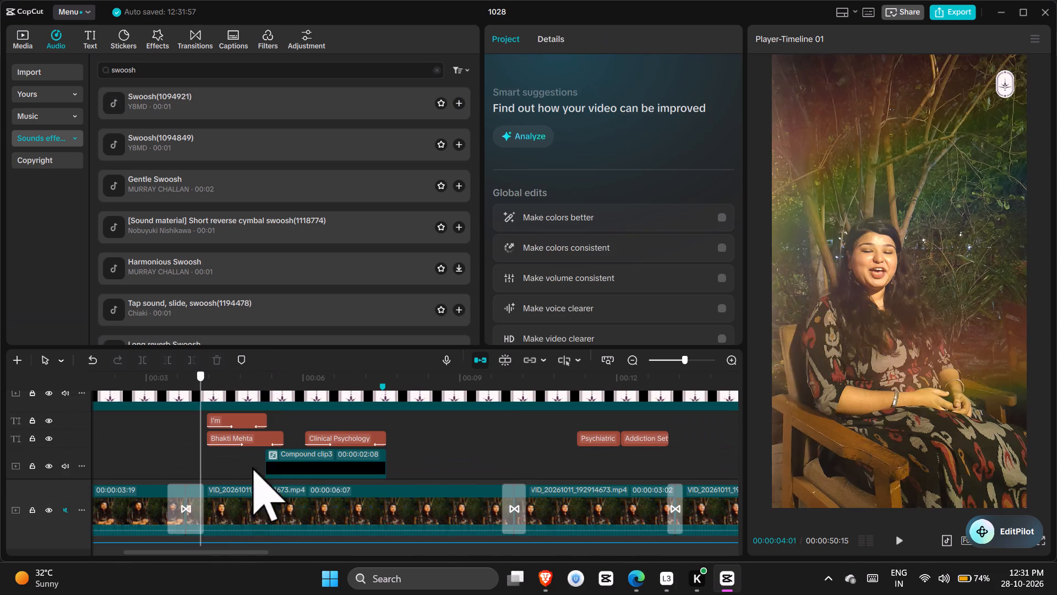
left_click_drag(252, 467, 303, 469)
left_click(206, 463)
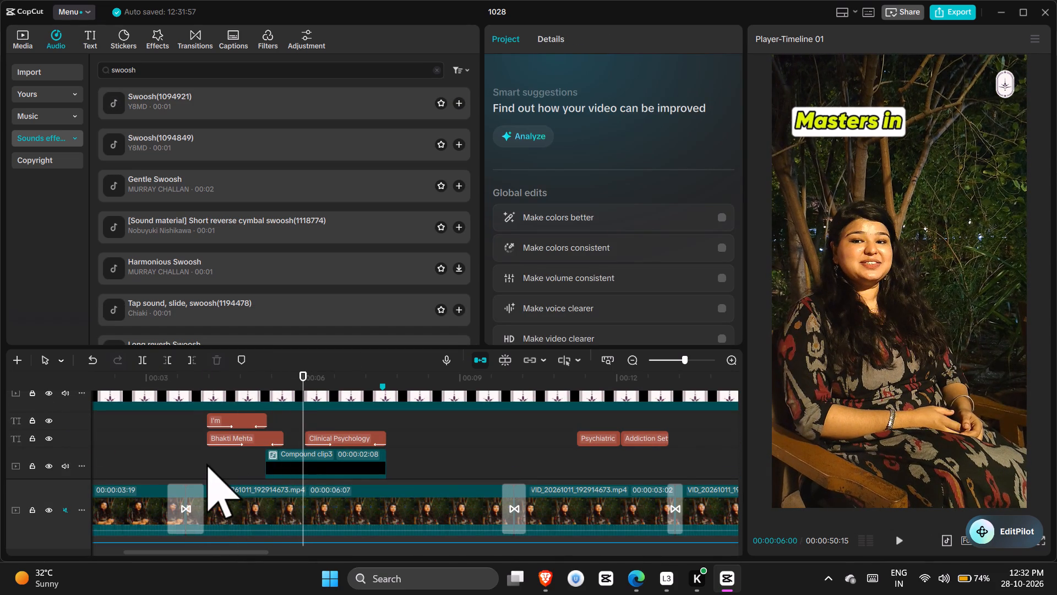
left_click(177, 457)
key("space")
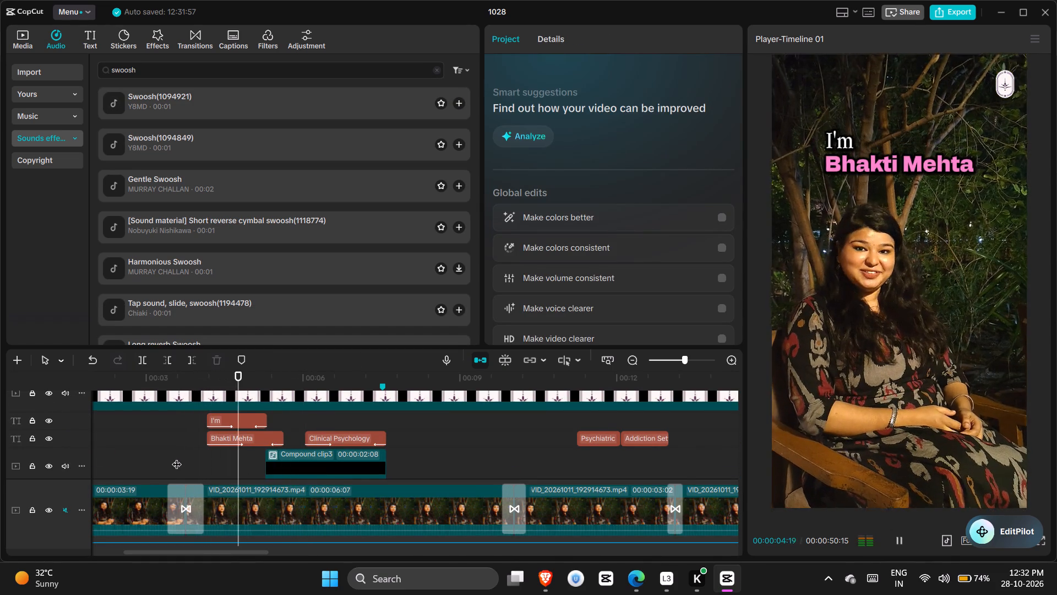
left_click(195, 456)
key("space")
left_click_drag(195, 456, 209, 463)
double_click(209, 463)
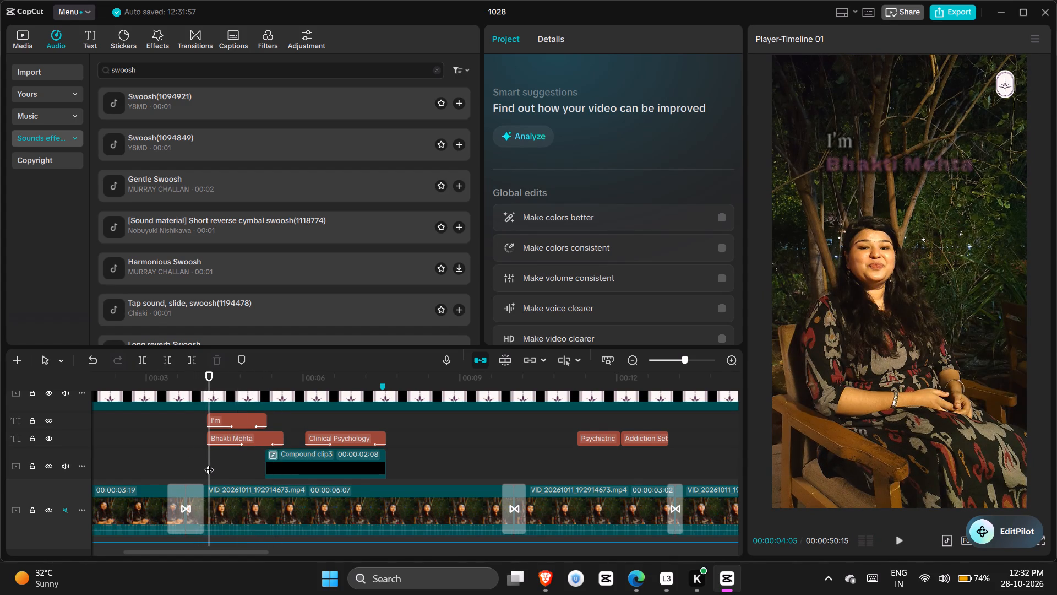
Place Tap sound, slide, swoosh(1194478) on a new audio track above the music at about 00:00:04:03 and check it in playback.
left_click(204, 462)
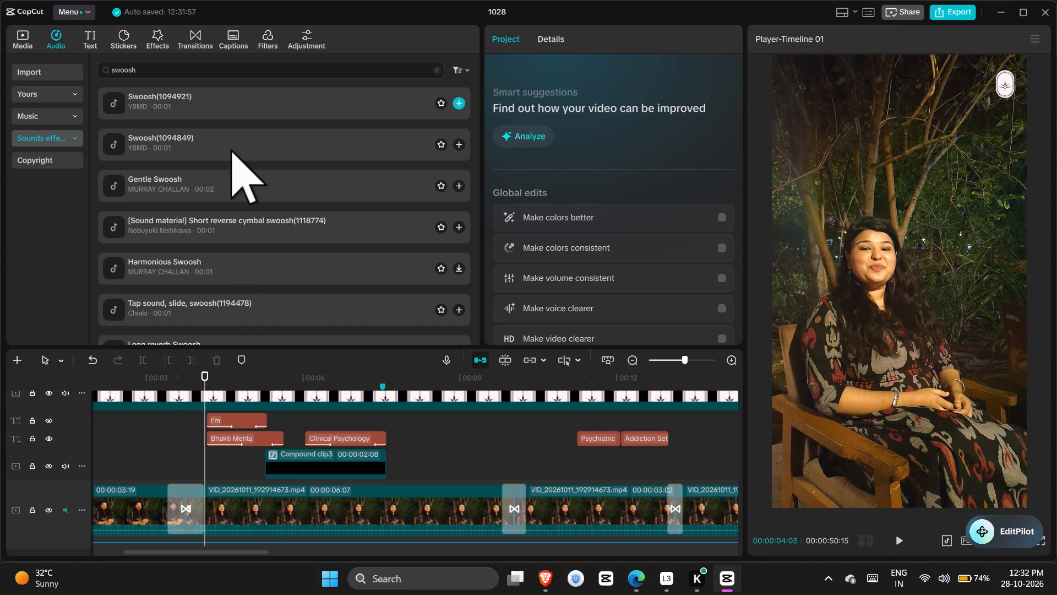
scroll(238, 171, "down", 2)
left_click(239, 182)
left_click_drag(243, 180, 271, 239)
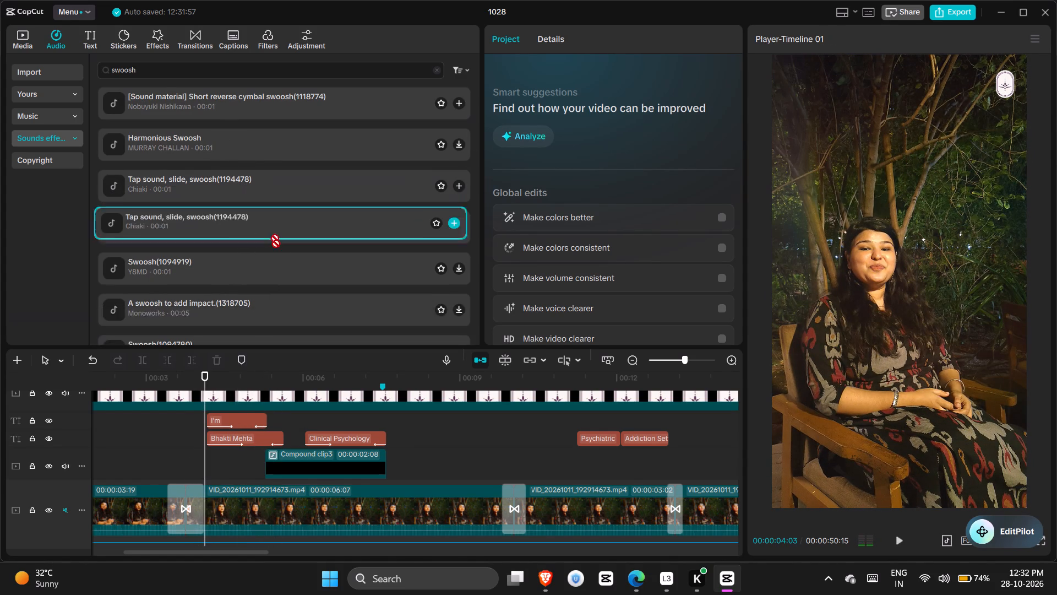
left_click_drag(271, 239, 203, 466)
left_click(203, 466)
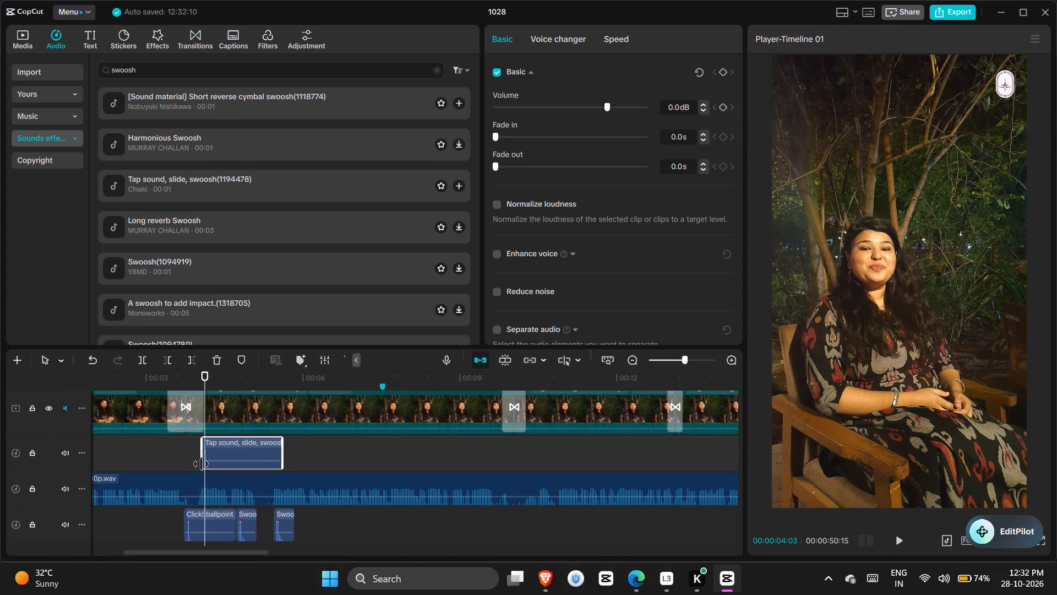
left_click(191, 458)
key("space")
key("space")
Move the tap-slide-swoosh clip slightly later to start at about 00:00:04:05 and check it in playback.
left_click_drag(226, 450, 231, 451)
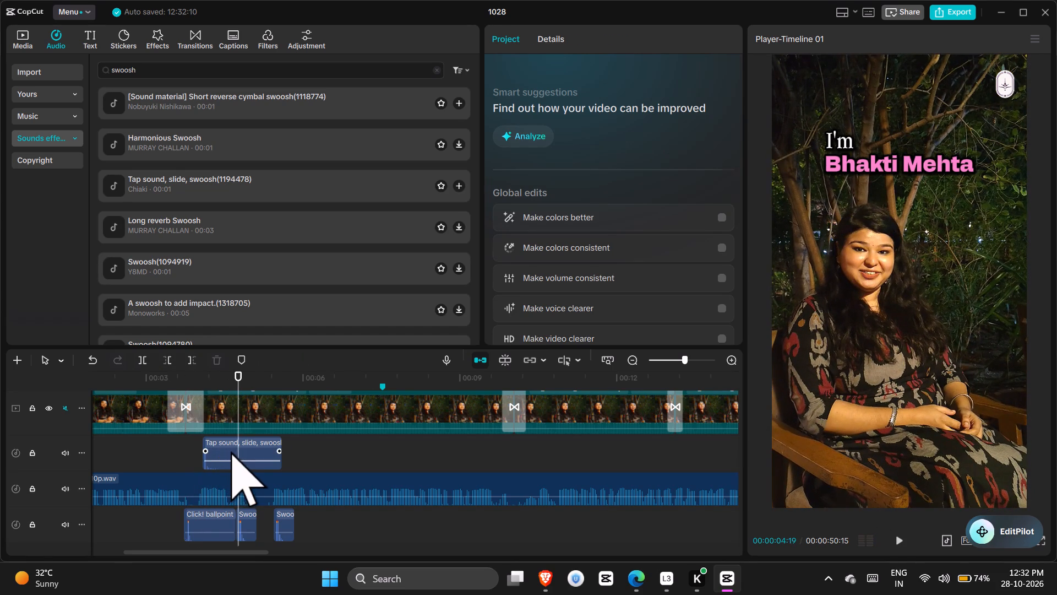
left_click_drag(231, 451, 231, 451)
double_click(231, 451)
left_click(200, 446)
key("space")
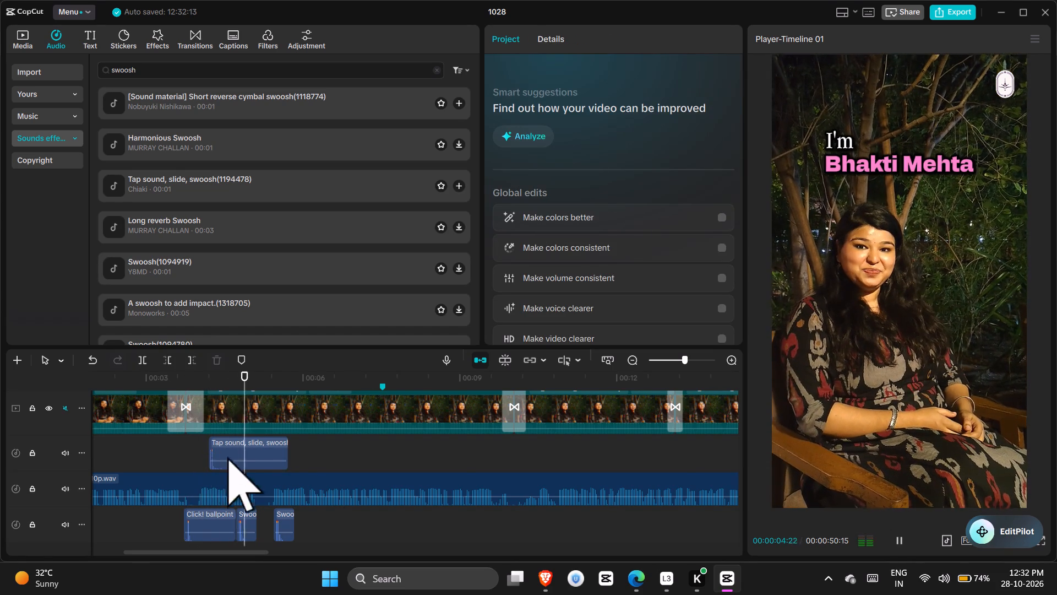
scroll(322, 468, "up", 6)
key("space")
Scrub and play back the section between about 00:00:04:20 and 00:00:06:19 to check the sound effects against the title texts.
left_click(301, 451)
left_click_drag(301, 451, 264, 451)
scroll(270, 453, "up", 1)
scroll(270, 453, "down", 6)
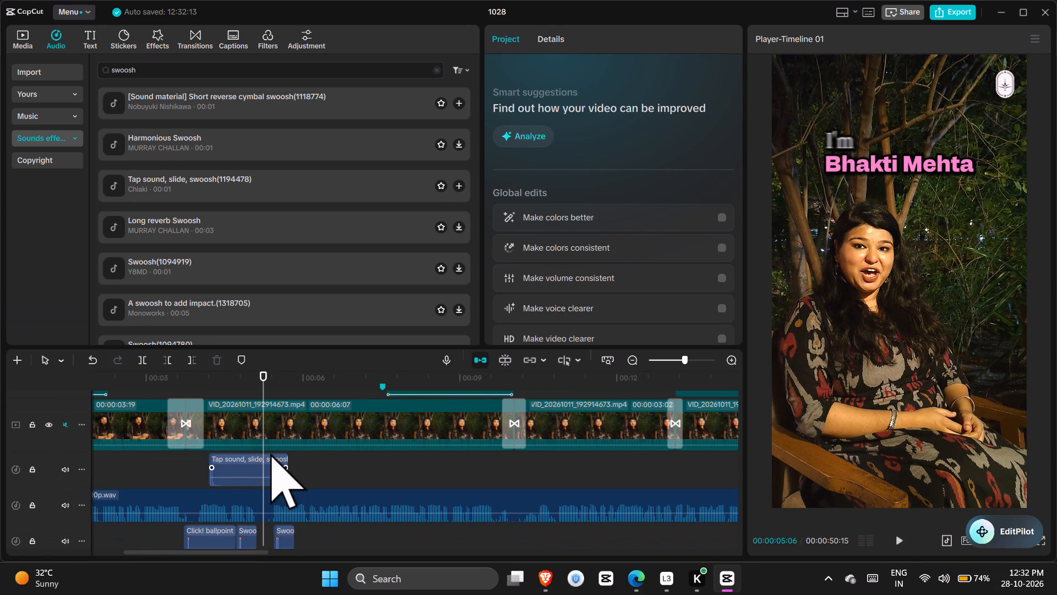
left_click(231, 389)
key("space")
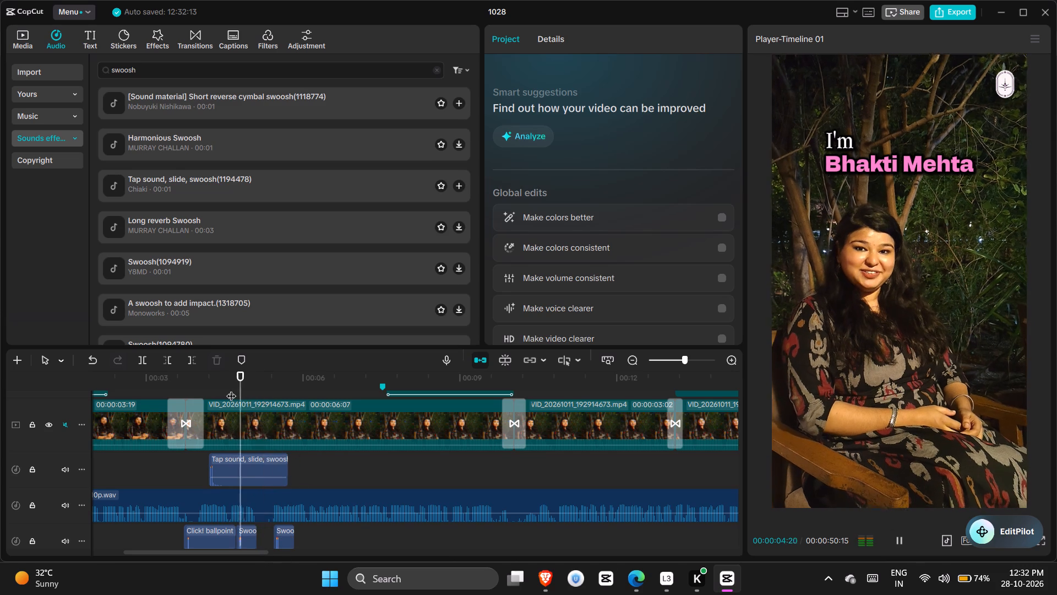
key("space")
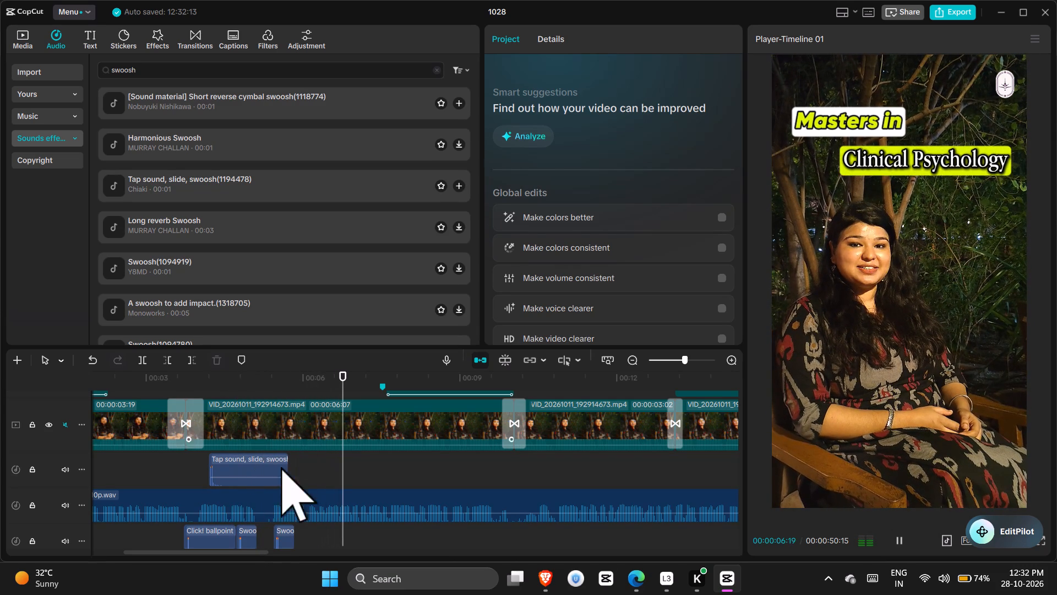
Copy the second swoosh and paste it on the sound-effect track at 00:00:05:24, just before the Clinical Psychology title.
left_click(280, 537)
key("ctrl+c")
scroll(307, 473, "up", 5)
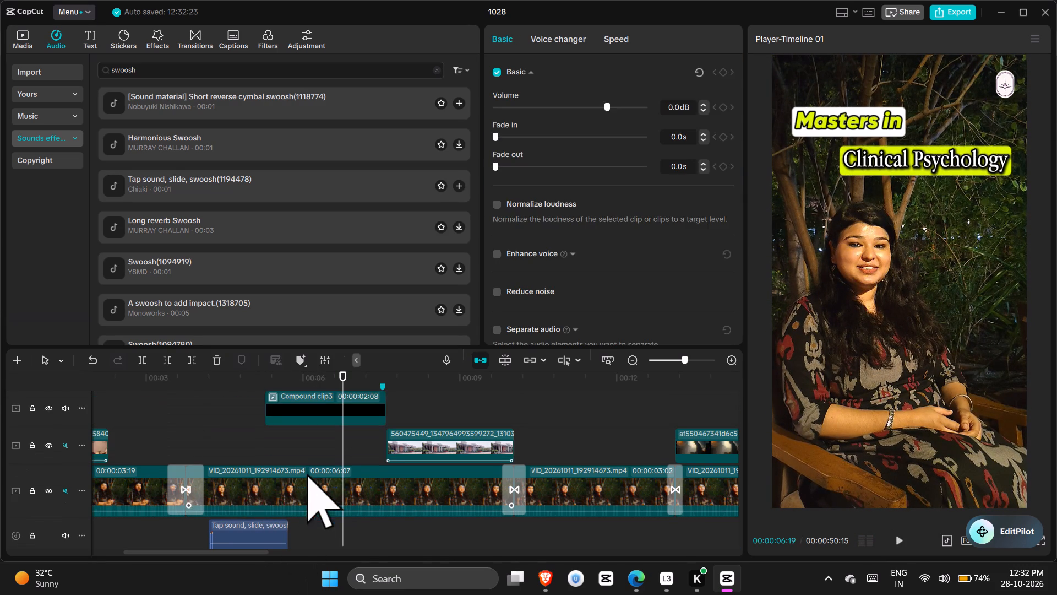
scroll(307, 473, "down", 1)
scroll(307, 473, "up", 4)
scroll(317, 445, "down", 1)
scroll(317, 445, "up", 1)
triple_click(301, 410)
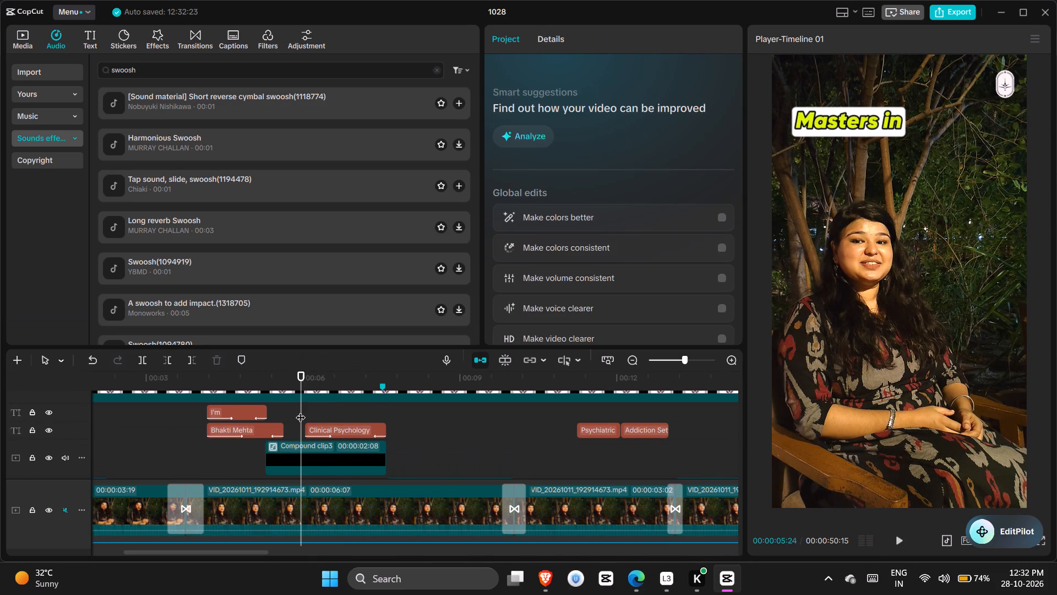
key("ctrl+v")
key("space")
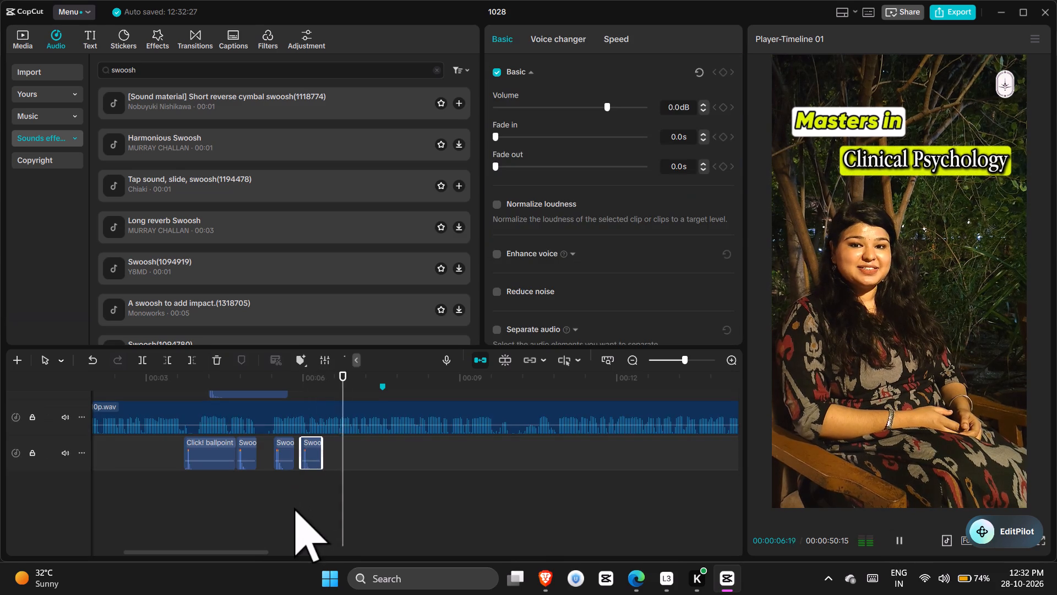
Check the pasted swoosh in playback and move it slightly later to start at about 00:00:06:02.
left_click(294, 507)
key("space")
left_click(300, 485)
left_click(285, 489)
left_click(276, 490)
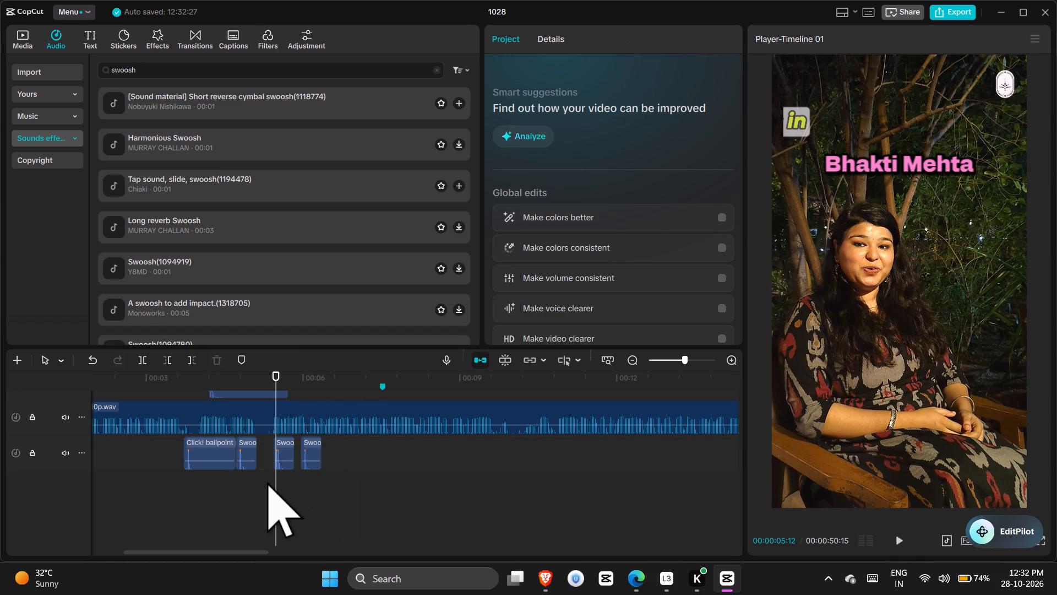
key("space")
key("space")
double_click(315, 451)
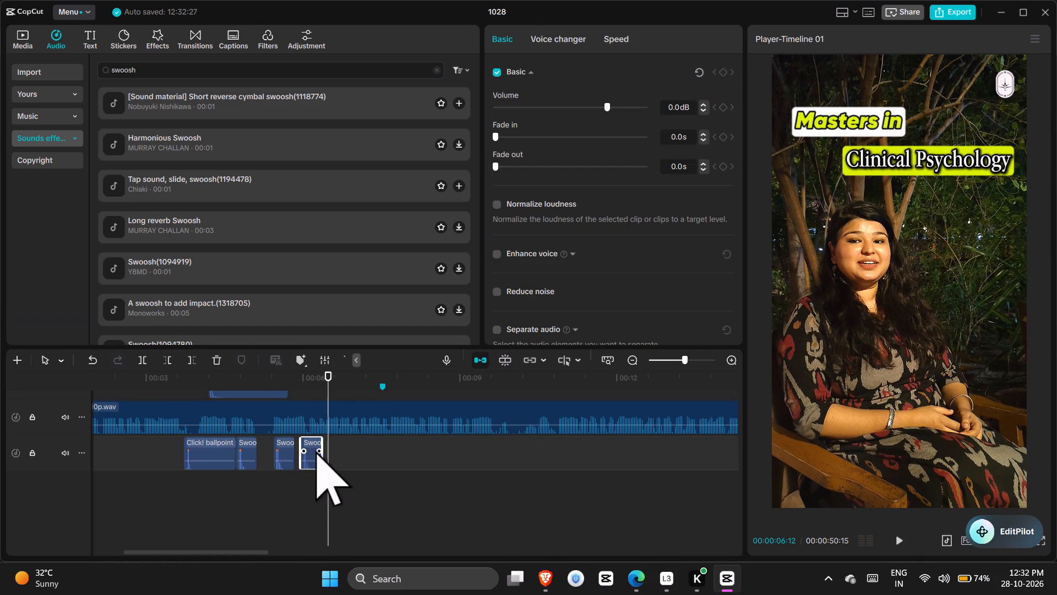
left_click_drag(313, 453, 320, 456)
left_click(302, 482)
key("space")
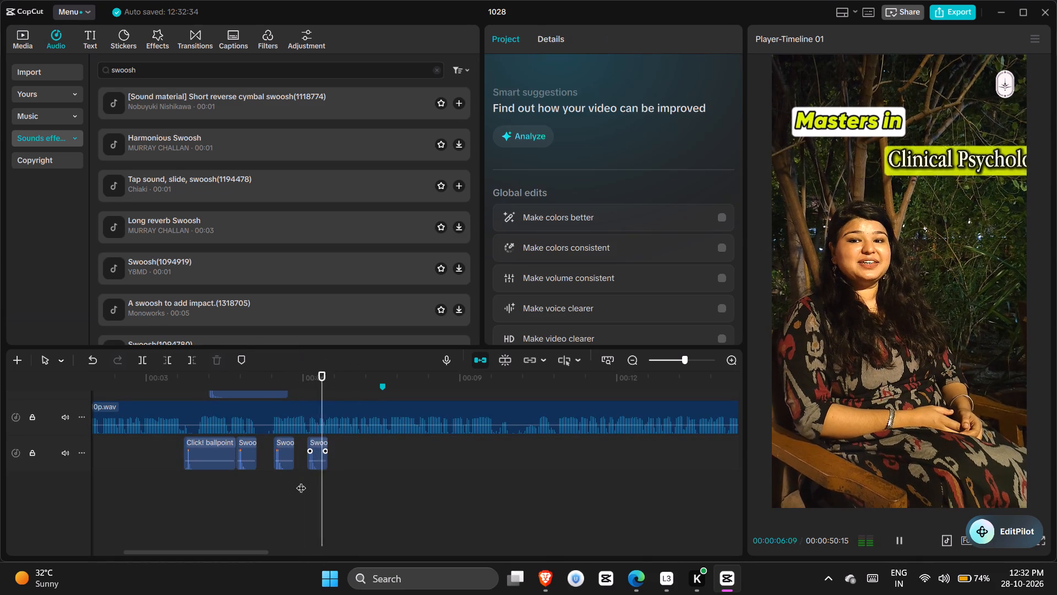
scroll(424, 475, "up", 6)
key("space")
Audition Swoosh(1094849), the short reverse cymbal swoosh and Harmonious Swoosh as sounds for the university image's entrance at 00:00:07:16.
left_click(383, 474)
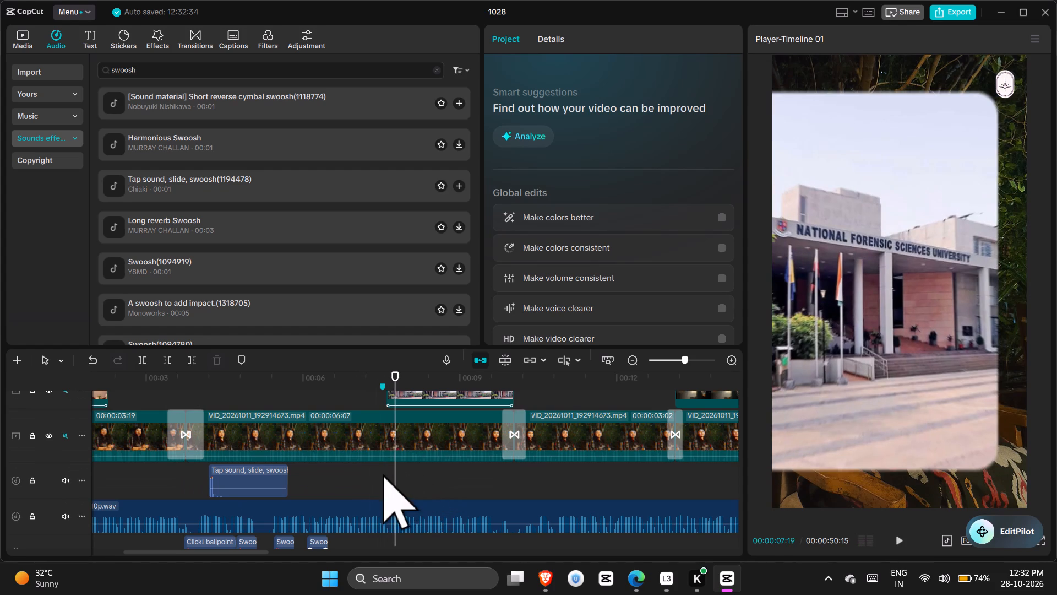
left_click_drag(383, 474, 388, 475)
scroll(247, 287, "down", 2)
scroll(247, 287, "up", 1)
scroll(200, 297, "up", 5)
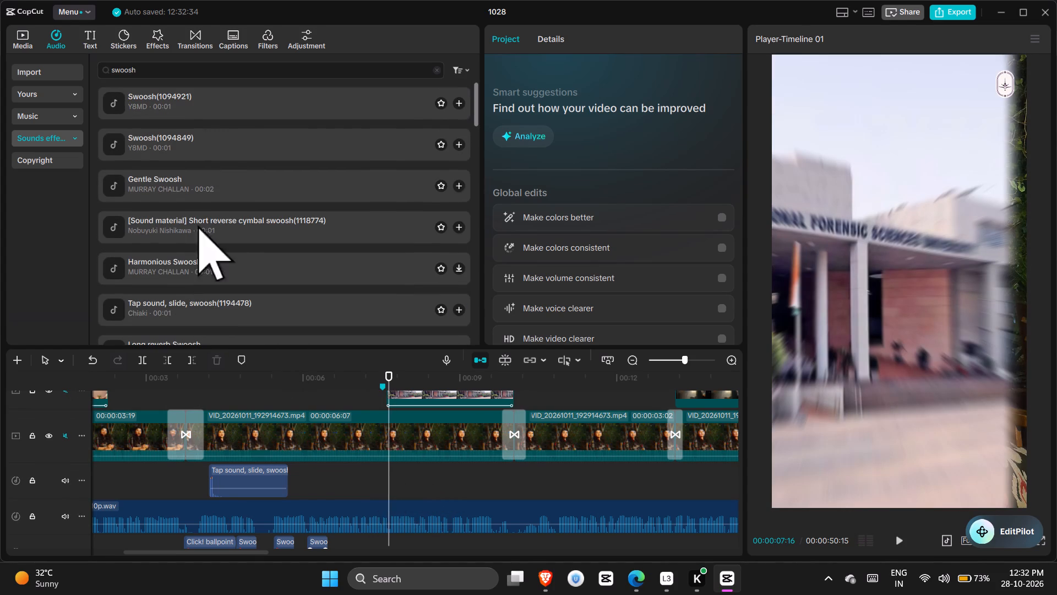
left_click(216, 143)
left_click(222, 235)
left_click(222, 261)
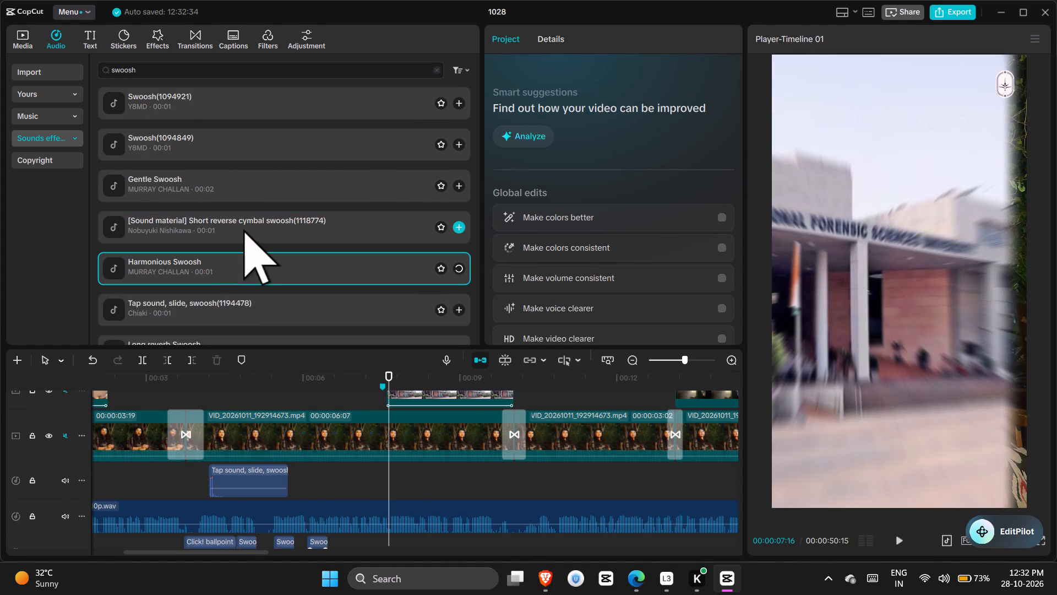
scroll(238, 187, "up", 1)
Clear the swoosh search, then place Click_Mouse_Click_02(864360) beside the tap-slide-swoosh clip at about 00:00:07:14 and check it in playback.
left_click(433, 67)
left_click(273, 140)
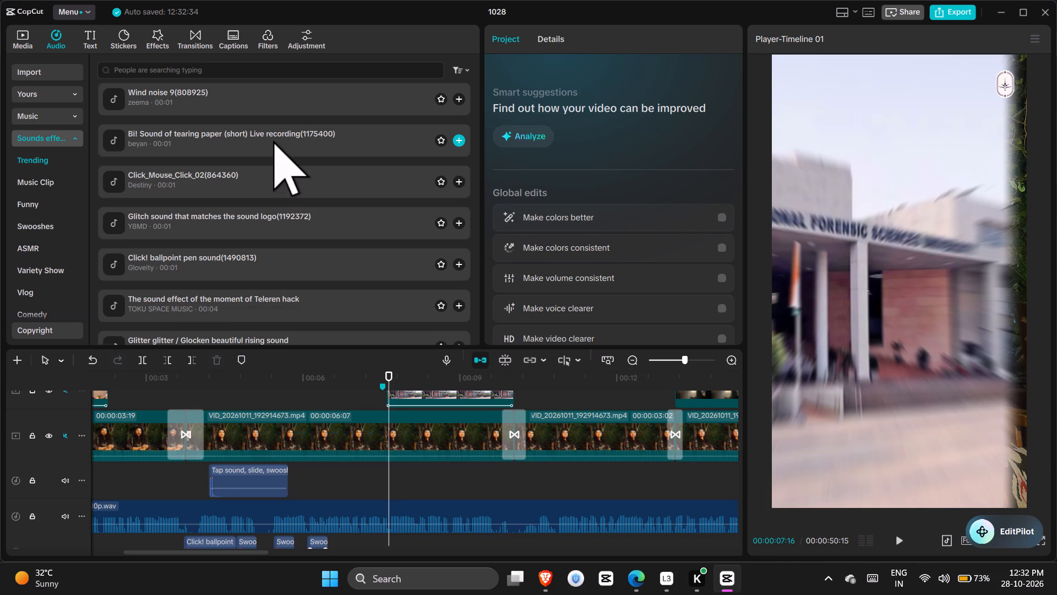
double_click(285, 100)
left_click(293, 178)
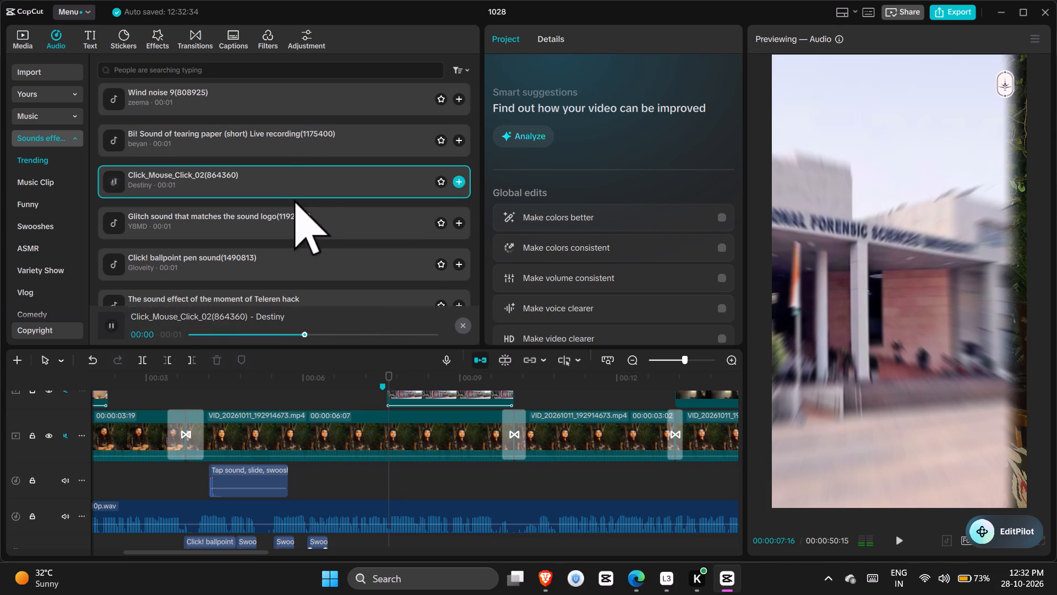
left_click_drag(298, 164, 319, 209)
left_click_drag(299, 221, 395, 482)
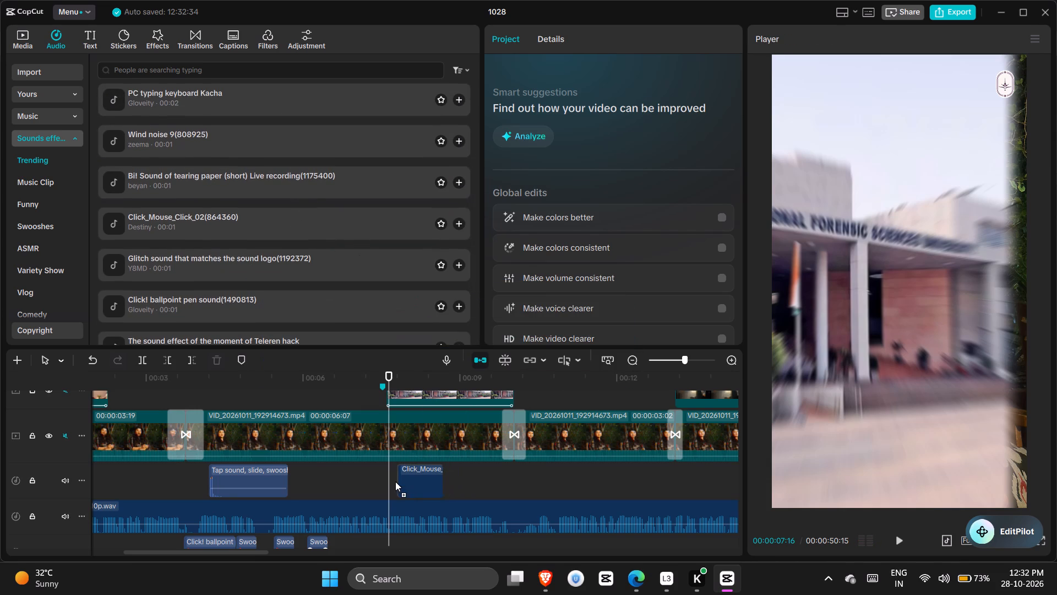
left_click_drag(395, 482, 385, 482)
left_click(376, 475)
key("space")
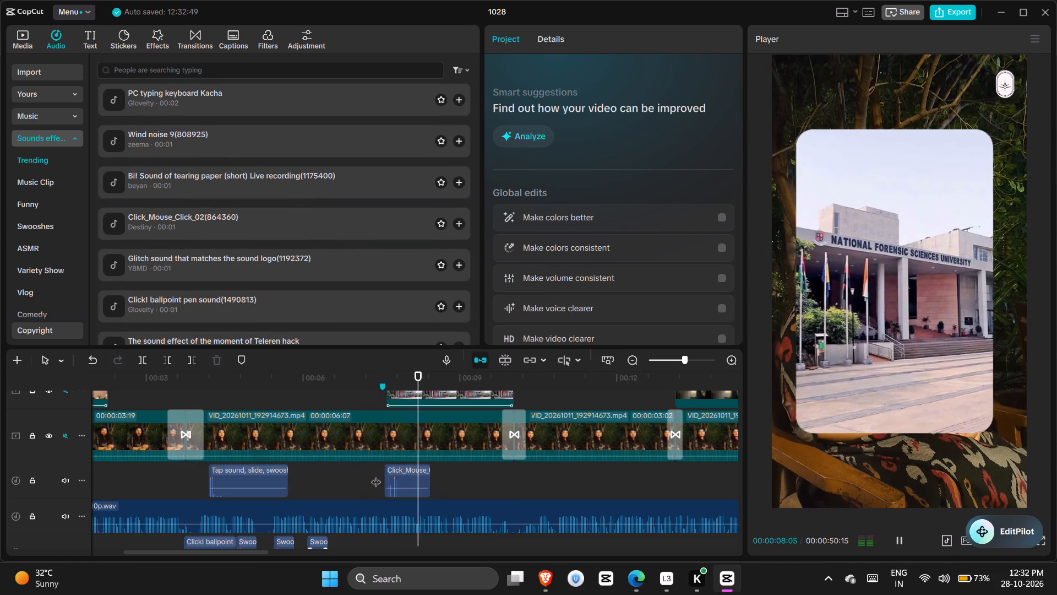
key("space")
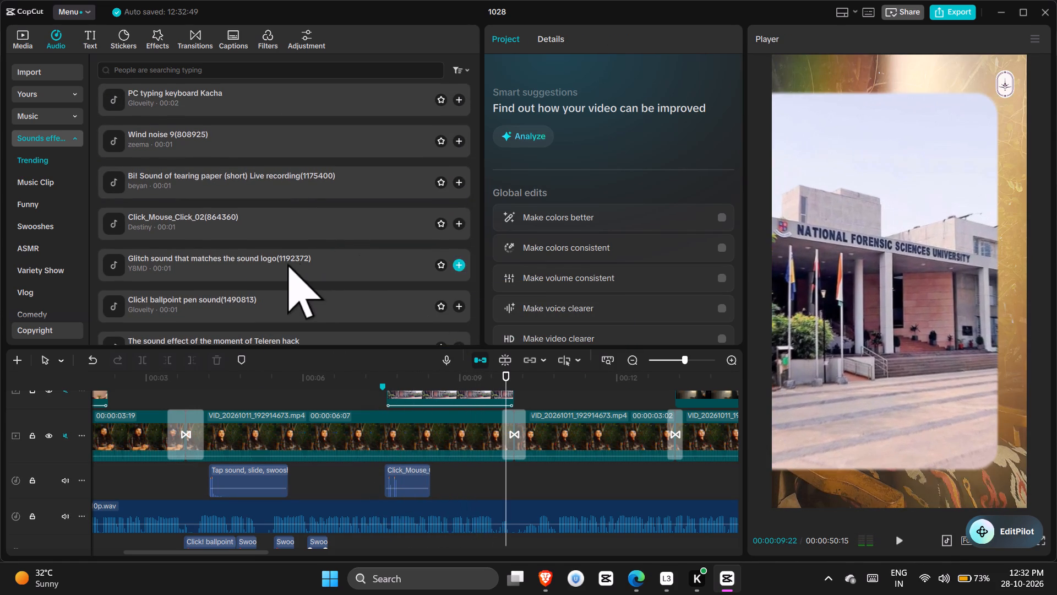
Audition trending sound effects, including glitter, paper bag, glitch and pop sounds, for the transition after the university image.
scroll(287, 264, "down", 1)
left_click(271, 290)
scroll(282, 272, "down", 1)
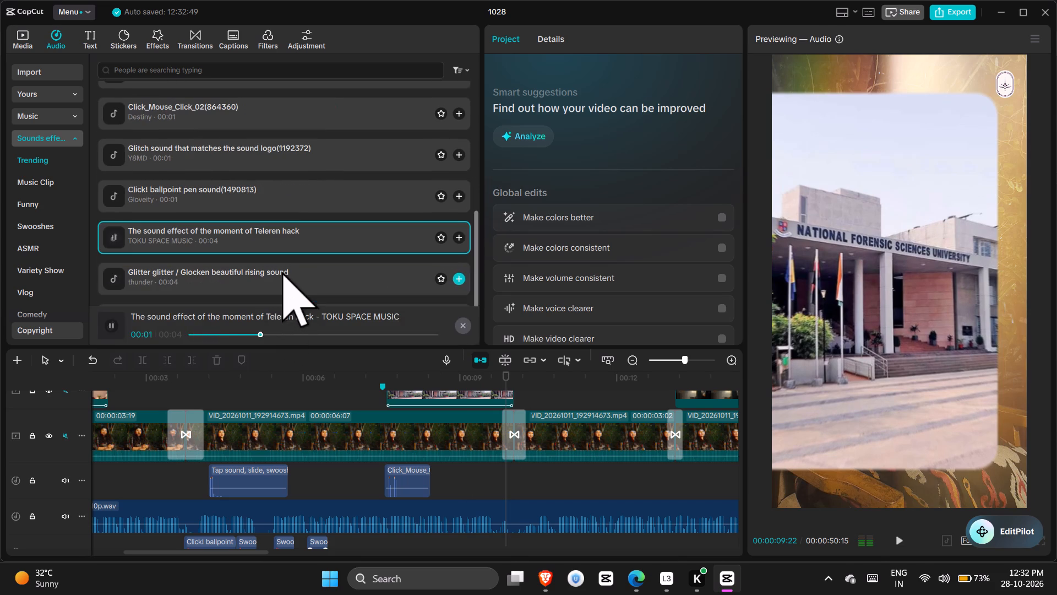
double_click(276, 277)
scroll(288, 246, "down", 1)
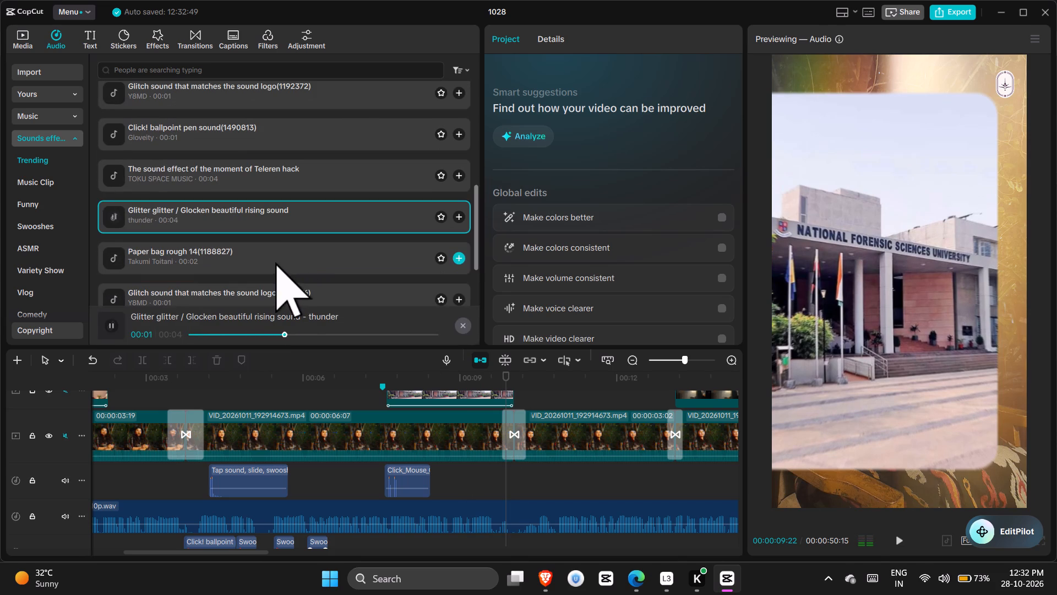
left_click(274, 263)
scroll(274, 263, "down", 2)
left_click(272, 175)
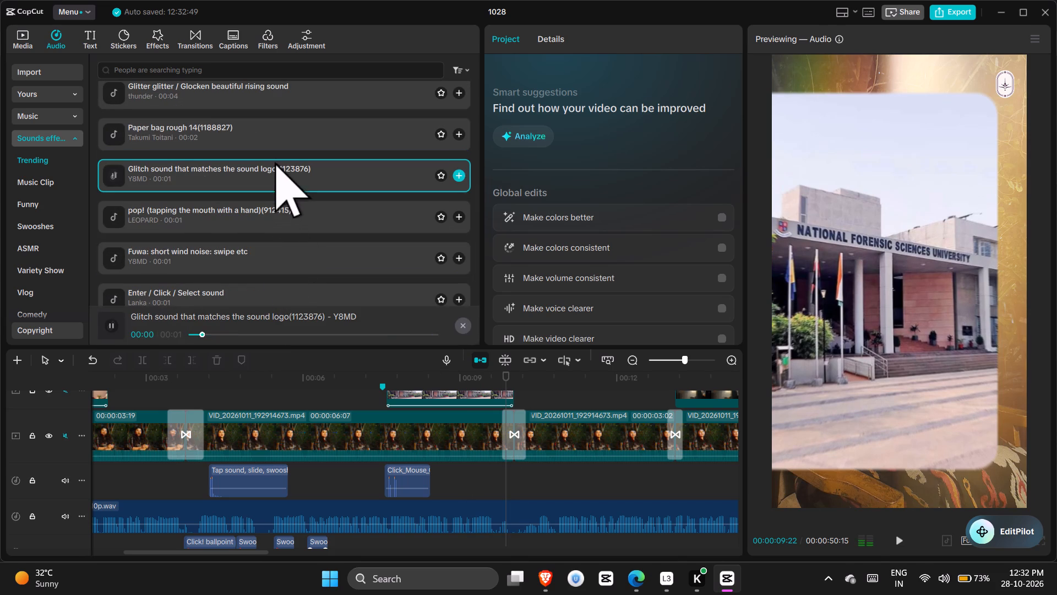
left_click_drag(283, 170, 352, 345)
left_click_drag(324, 292, 297, 190)
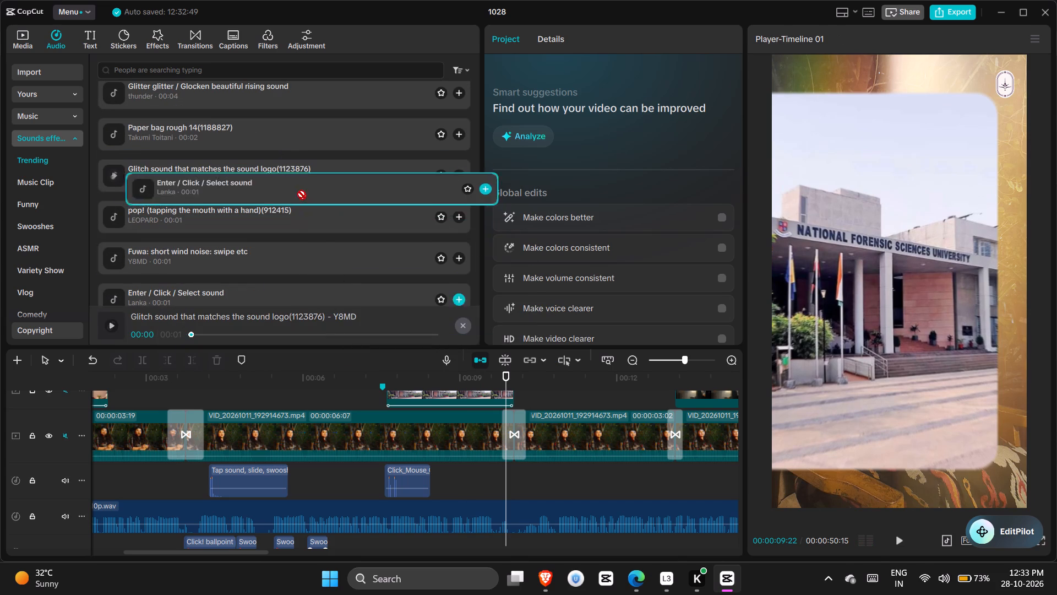
left_click_drag(297, 190, 295, 186)
left_click(295, 186)
left_click(276, 218)
left_click(270, 137)
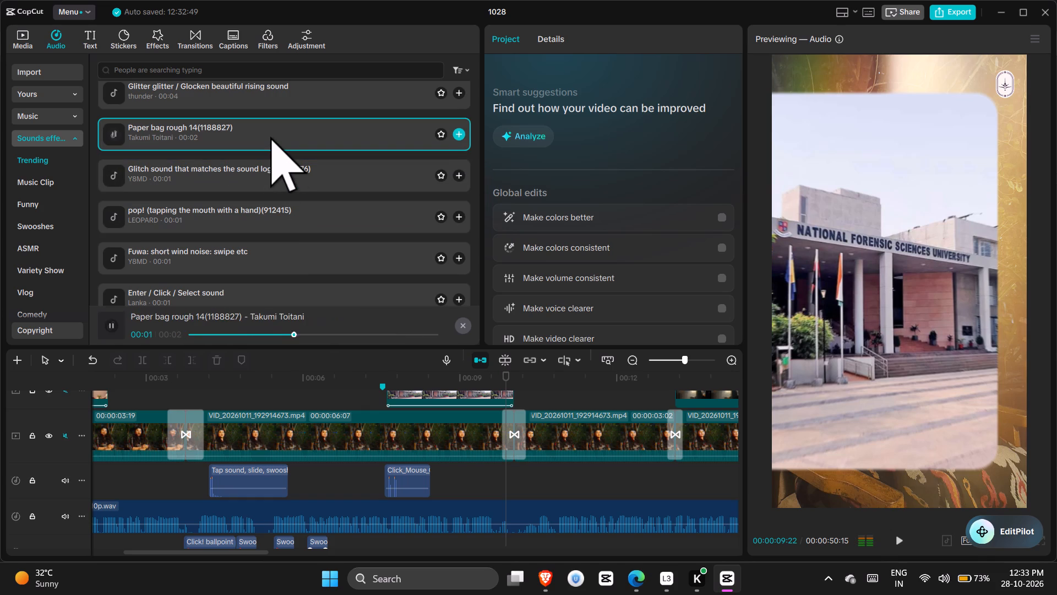
double_click(270, 137)
left_click(277, 101)
left_click(274, 156)
left_click(273, 172)
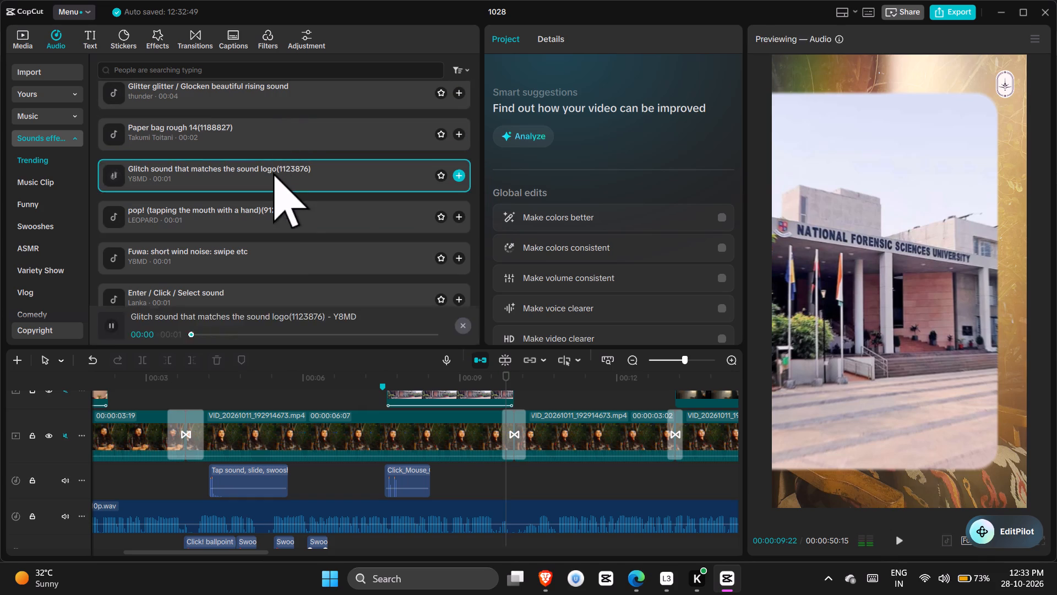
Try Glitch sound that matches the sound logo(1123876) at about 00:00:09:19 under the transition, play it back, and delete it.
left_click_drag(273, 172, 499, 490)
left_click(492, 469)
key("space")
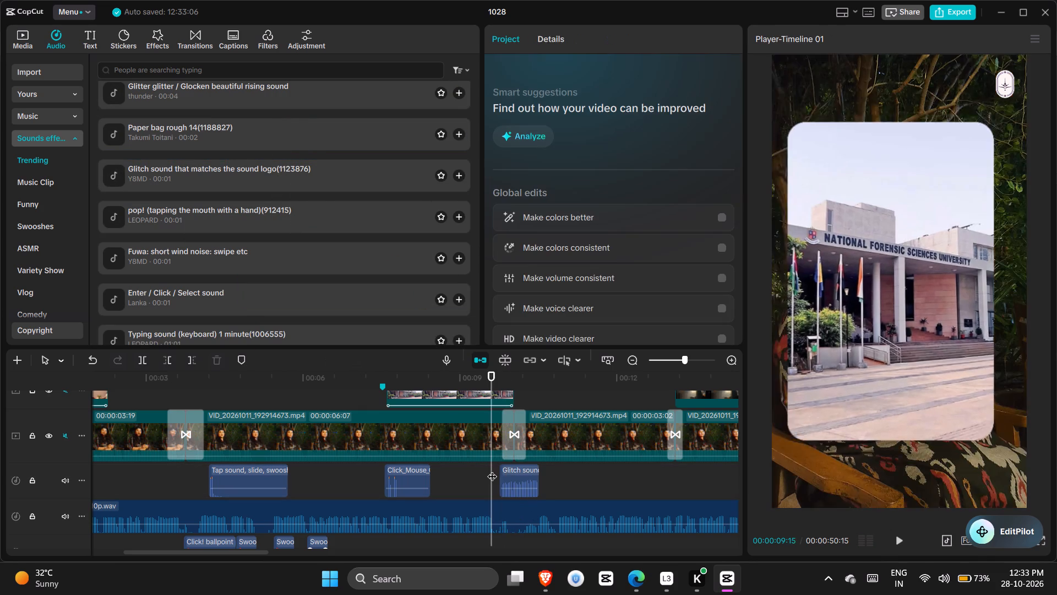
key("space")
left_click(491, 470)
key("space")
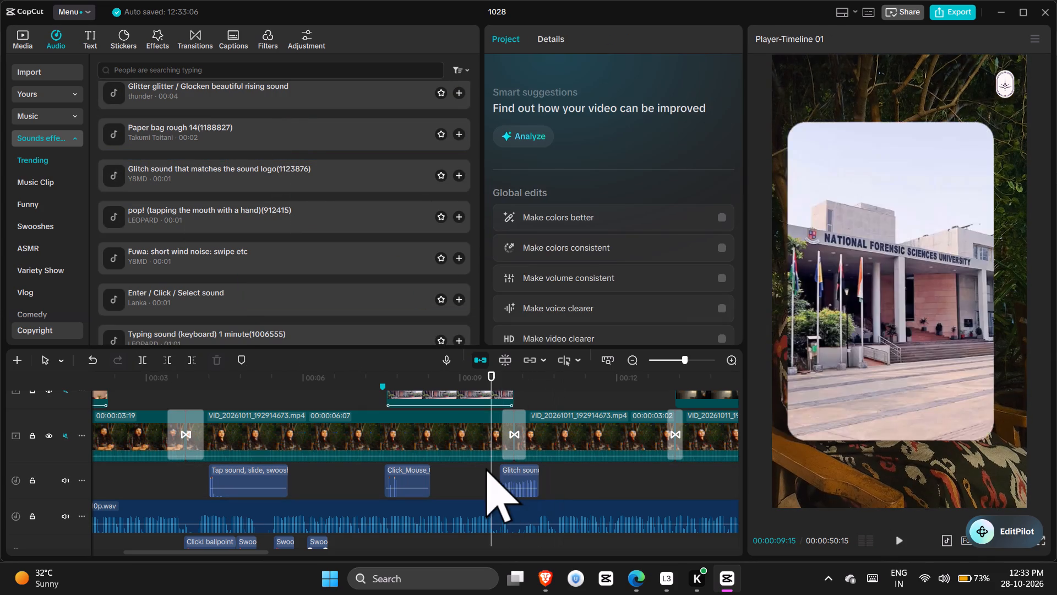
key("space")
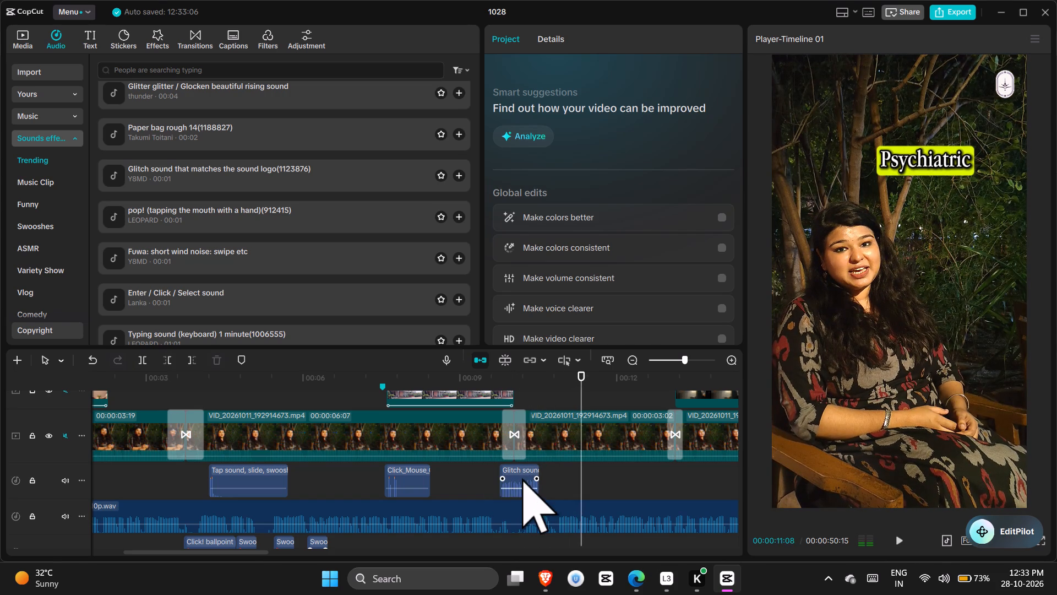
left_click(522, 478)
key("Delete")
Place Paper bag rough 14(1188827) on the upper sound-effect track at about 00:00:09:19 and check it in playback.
double_click(268, 139)
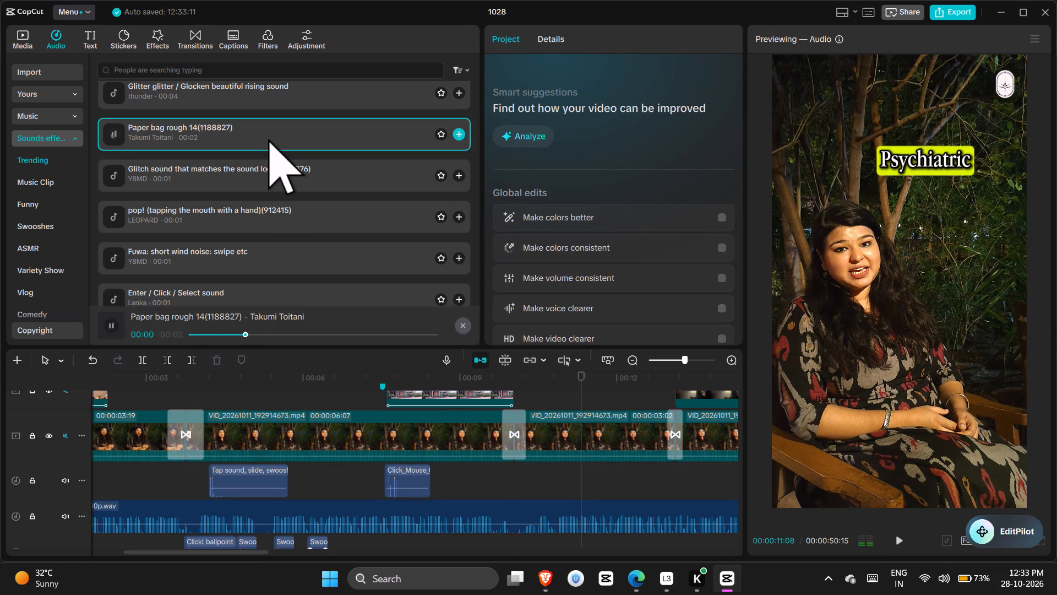
left_click_drag(268, 139, 499, 483)
left_click(484, 479)
key("space")
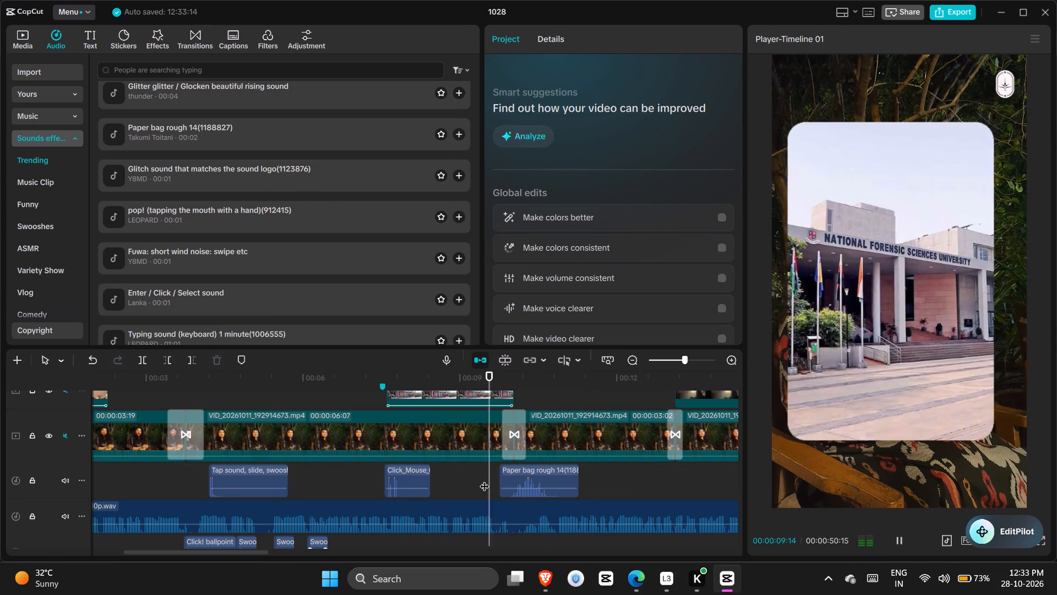
key("space")
key("space")
Move the paper bag clip slightly earlier to start at about 00:00:09:13 and check it in playback.
left_click_drag(548, 480, 536, 480)
left_click(481, 474)
key("space")
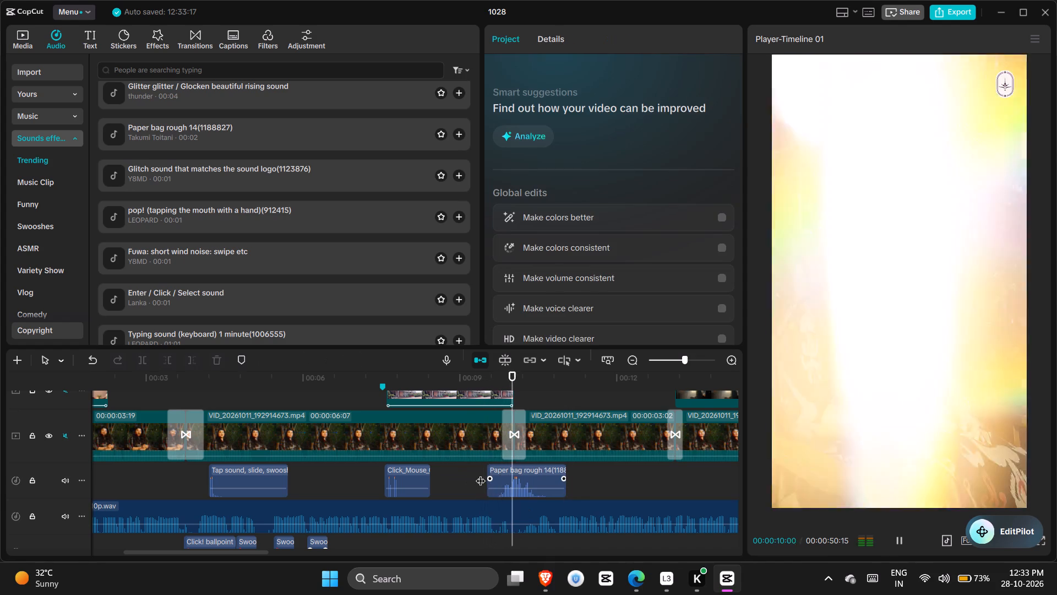
key("space")
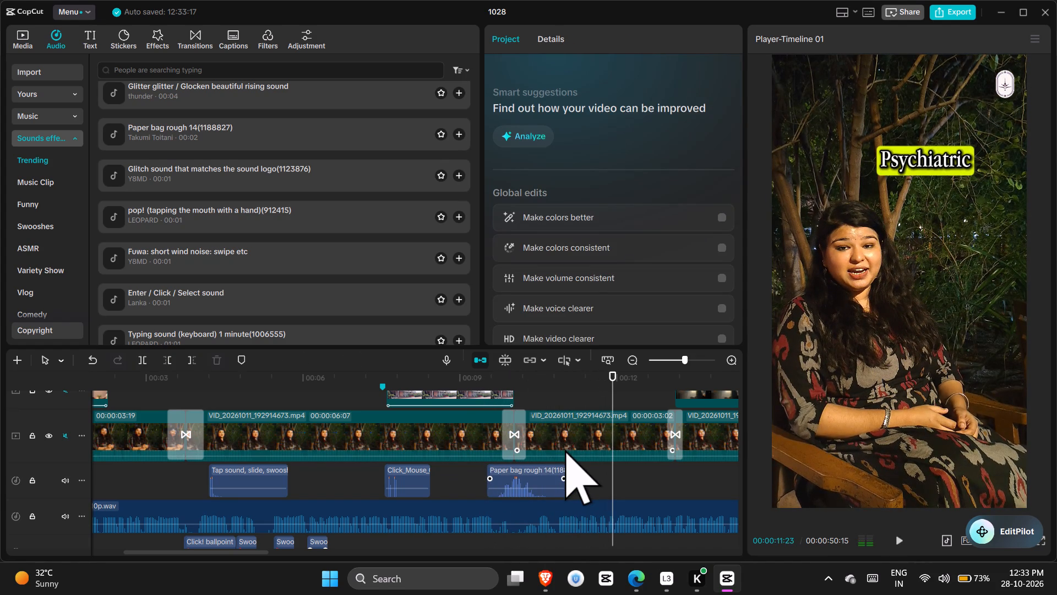
Place pop! (tapping the mouth with a hand)(912415) after the paper bag clip at about 00:00:11:21 and check it in playback.
scroll(225, 169, "up", 2)
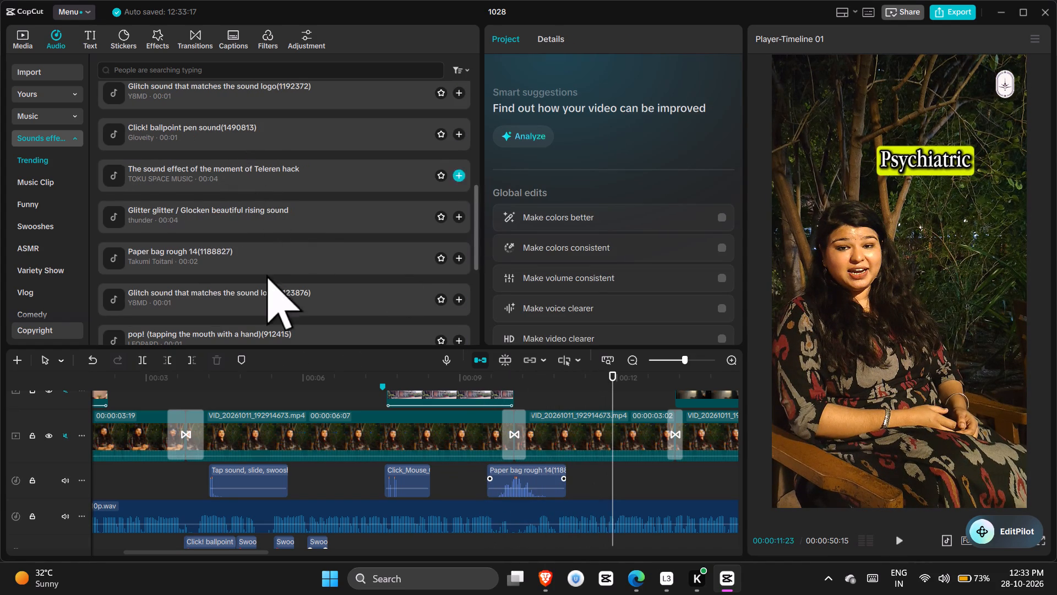
scroll(266, 266, "down", 2)
left_click_drag(246, 204, 591, 466)
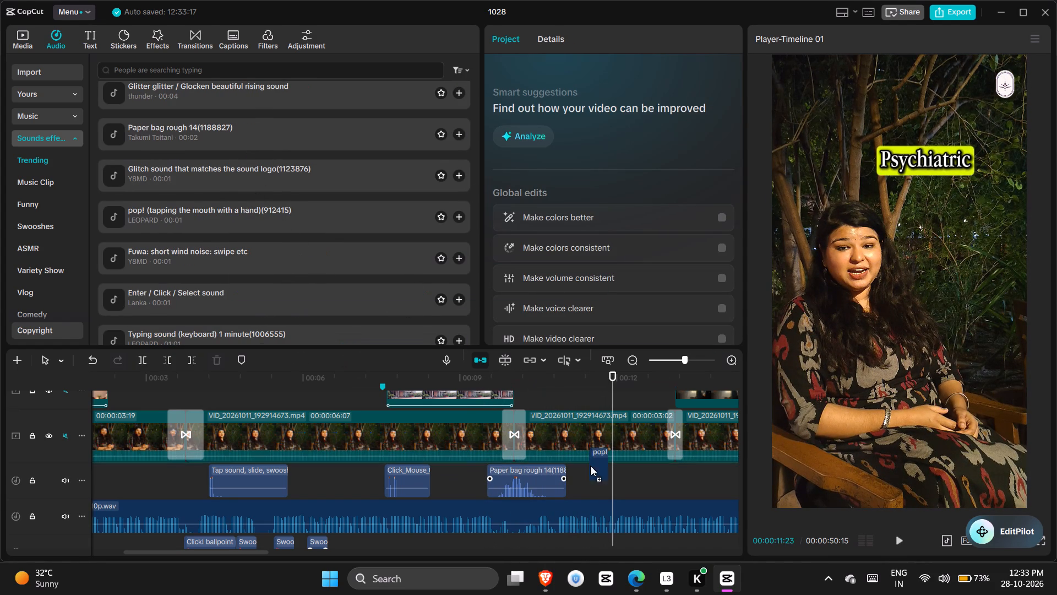
left_click_drag(591, 466, 609, 484)
left_click(597, 482)
key("space")
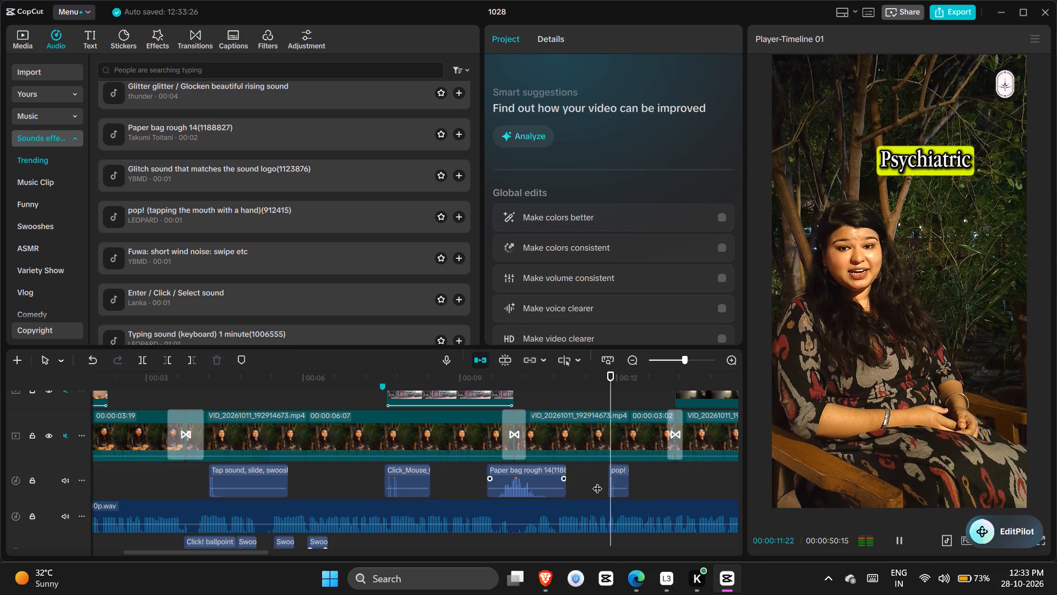
key("space")
left_click(586, 480)
key("space")
key("space")
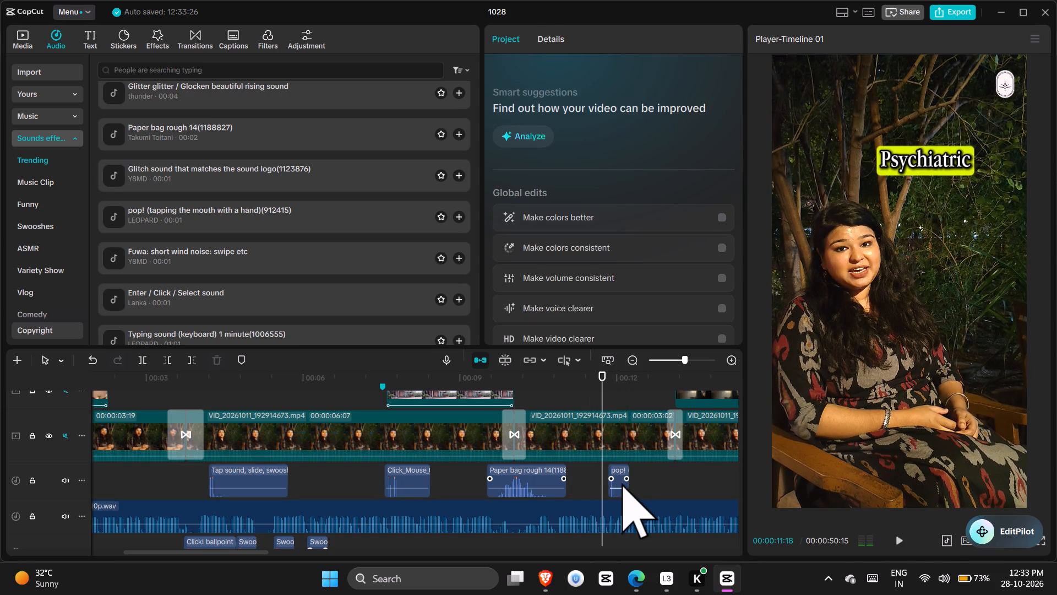
Copy the pop! clip and paste it on the sound-effect track at the start of the Psychiatric title.
left_click(622, 483)
key("ctrl+c")
scroll(503, 459, "up", 3)
scroll(503, 459, "down", 1)
scroll(503, 459, "up", 2)
double_click(580, 420)
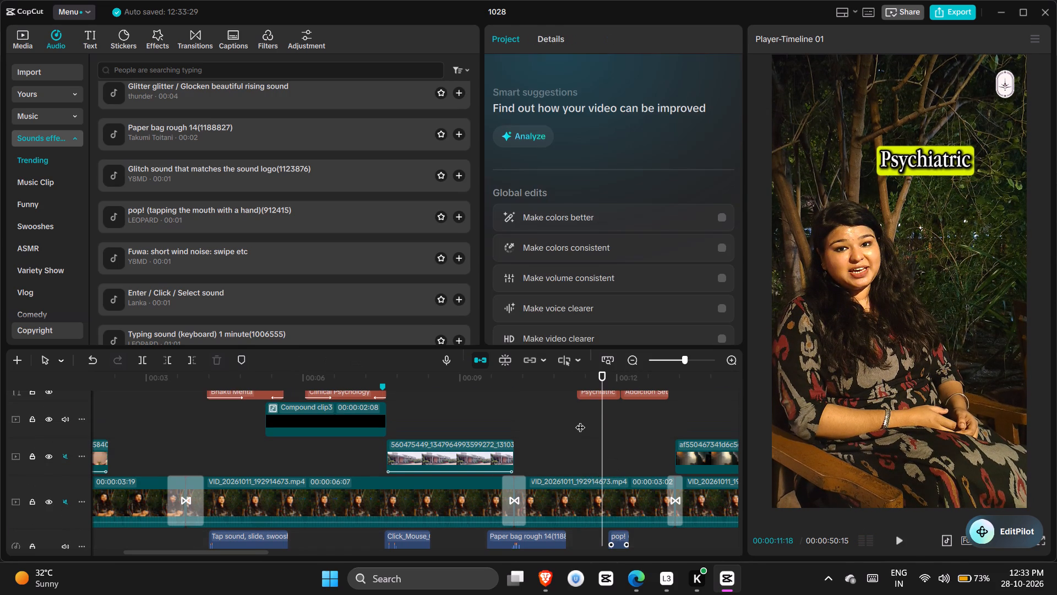
key("ctrl+v")
Paste another copy of the pop! sound at the start of the Addiction Setting title, at about 00:00:12:02.
double_click(630, 417)
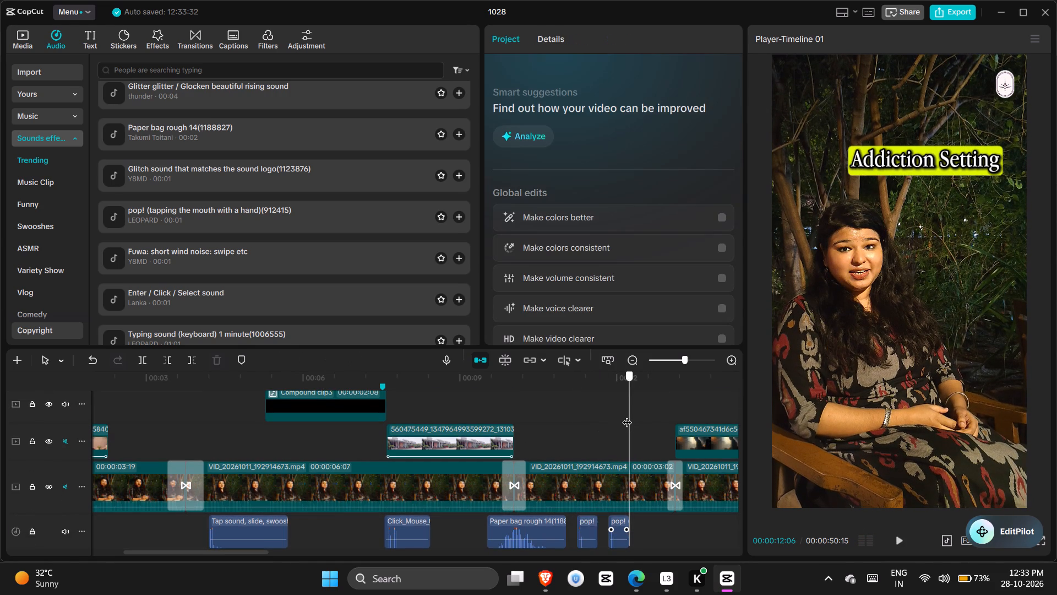
scroll(627, 415, "up", 3)
triple_click(619, 446)
double_click(619, 446)
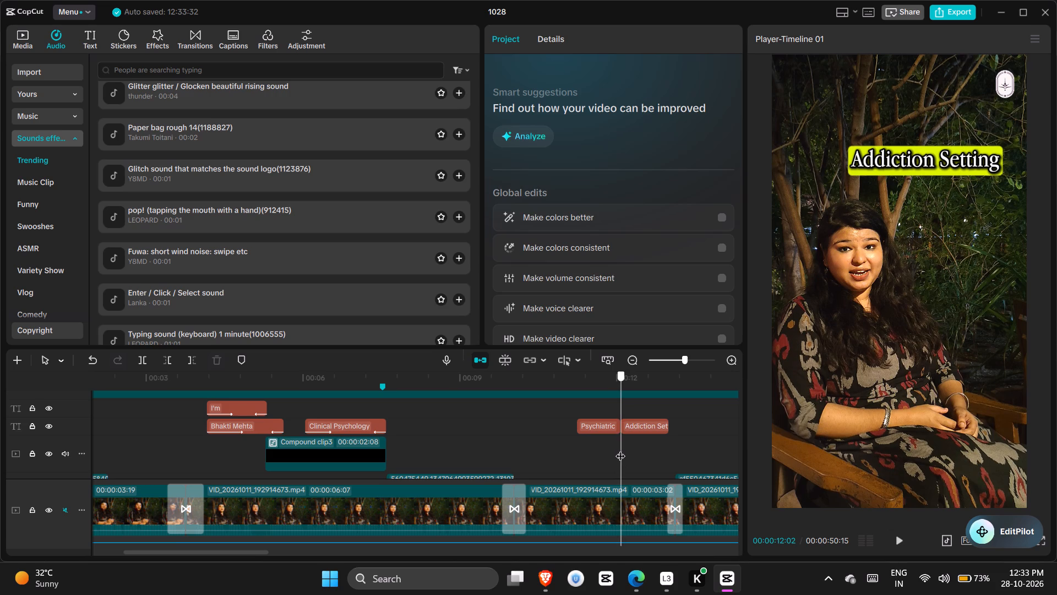
key("ctrl+v")
Delete the original pop! clip beside the two pasted copies and check both title sounds in playback.
scroll(590, 457, "up", 1)
scroll(590, 457, "down", 2)
left_click(618, 411)
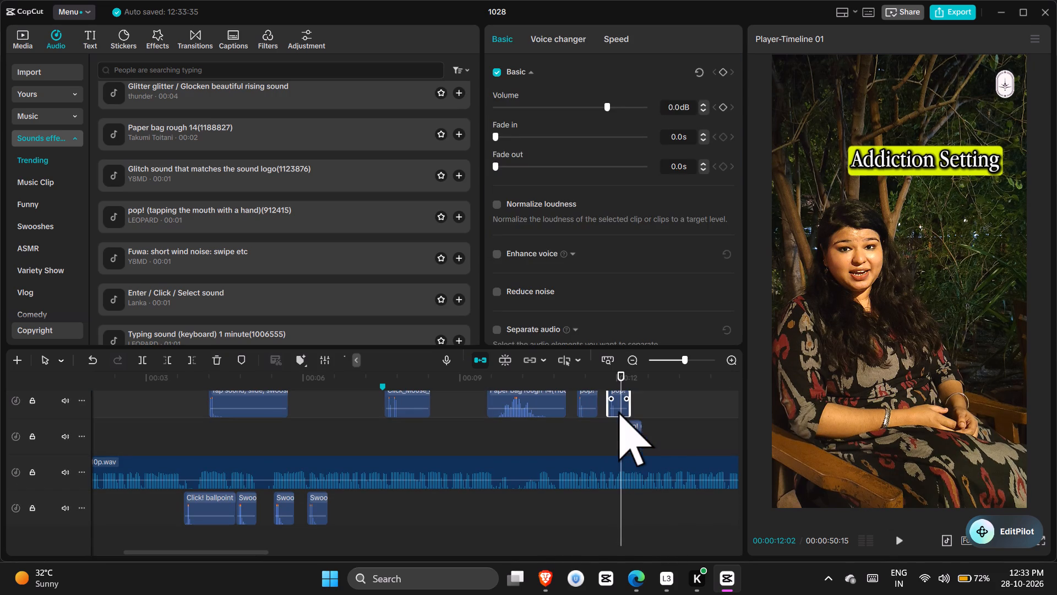
key("Delete")
double_click(578, 433)
key("space")
left_click(560, 440)
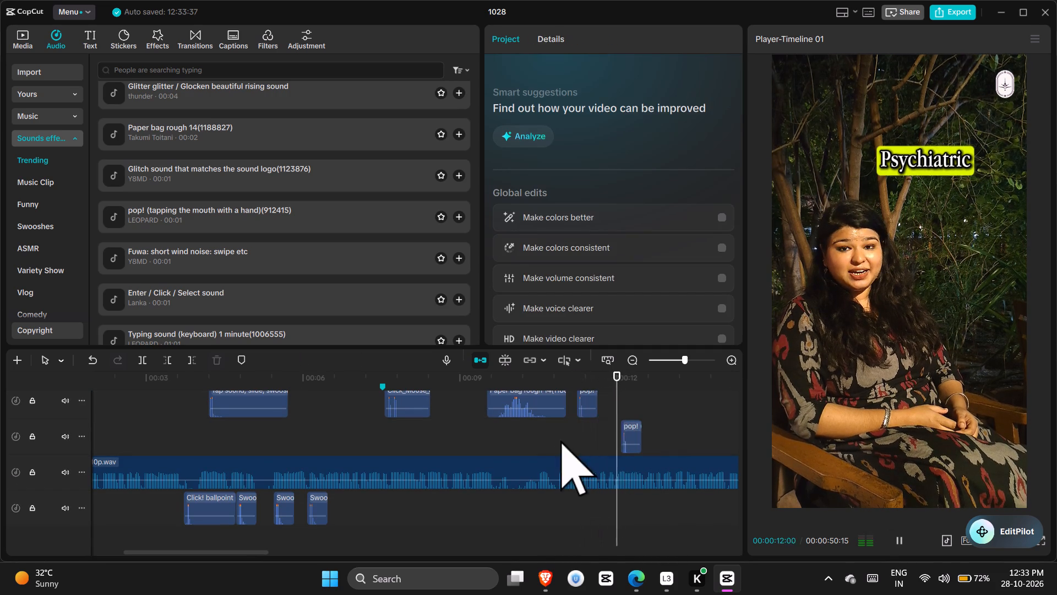
key("space")
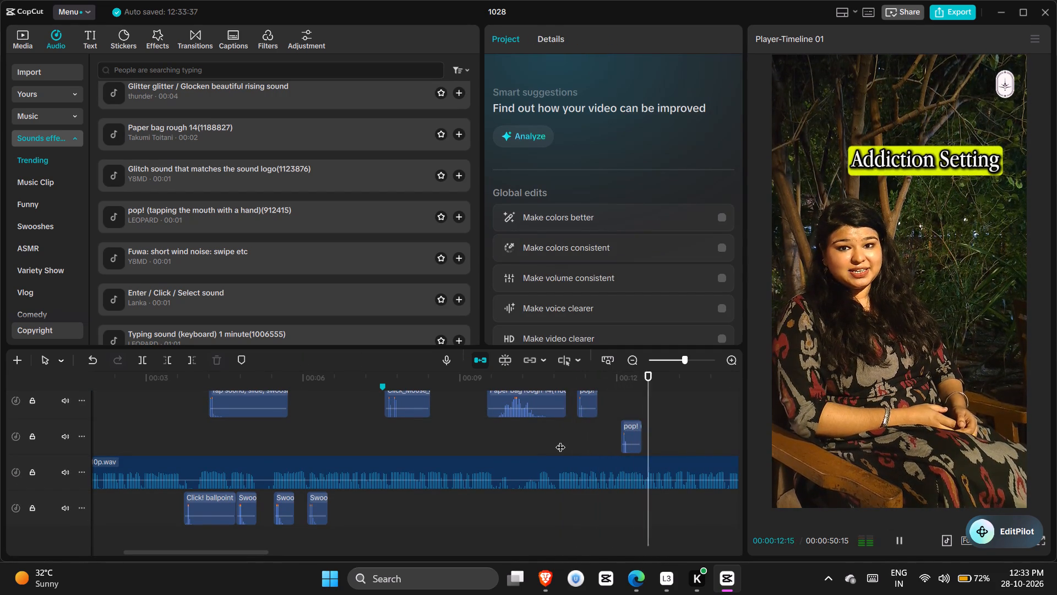
scroll(558, 434, "down", 3, "ctrl")
scroll(587, 433, "up", 5)
left_click(661, 477)
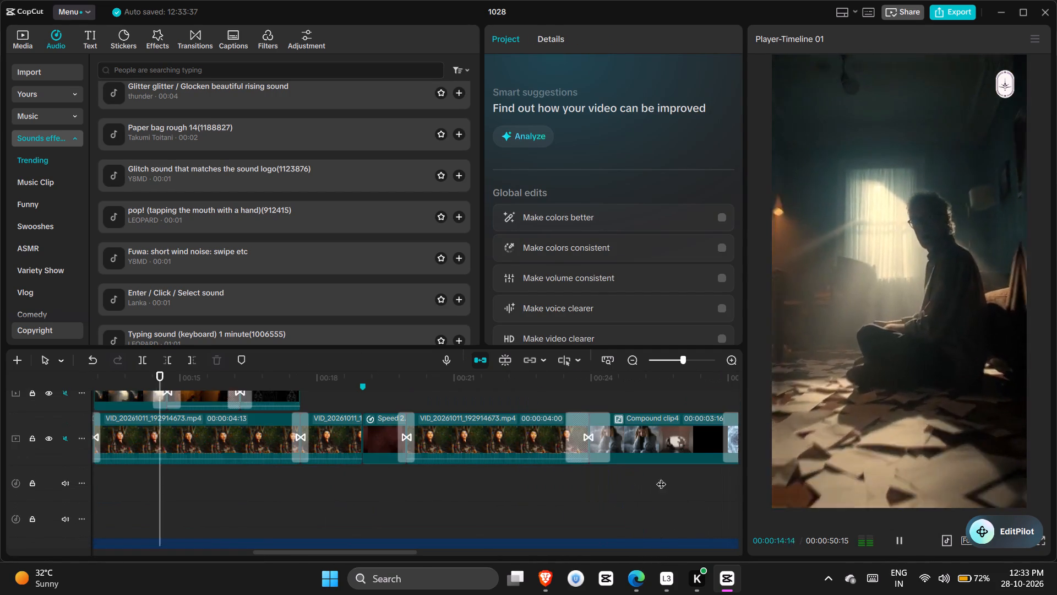
Audition trending sound effects such as Enter / Click / Select sound, Fuwa wind swipe and camera shutters for the transition at about 00:00:12:24.
left_click_drag(661, 477, 637, 500)
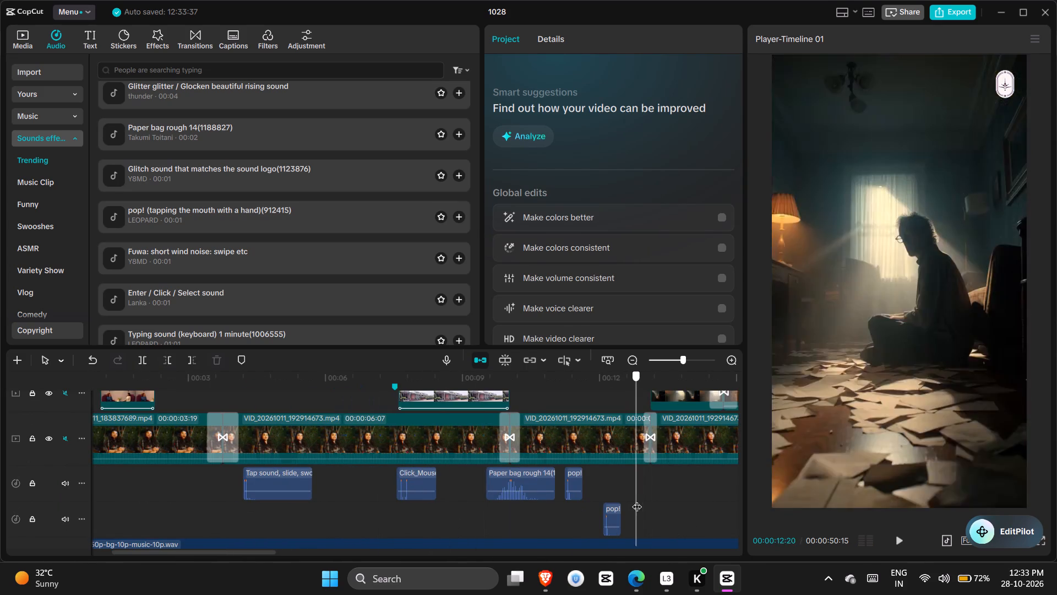
left_click_drag(637, 500, 642, 505)
left_click(246, 295)
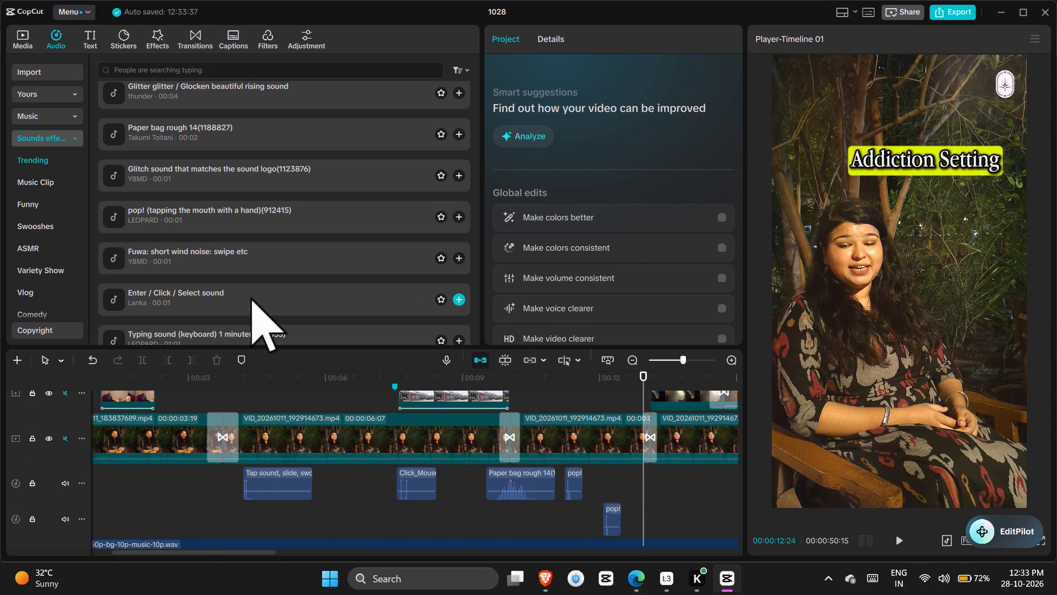
left_click(250, 297)
left_click(250, 297)
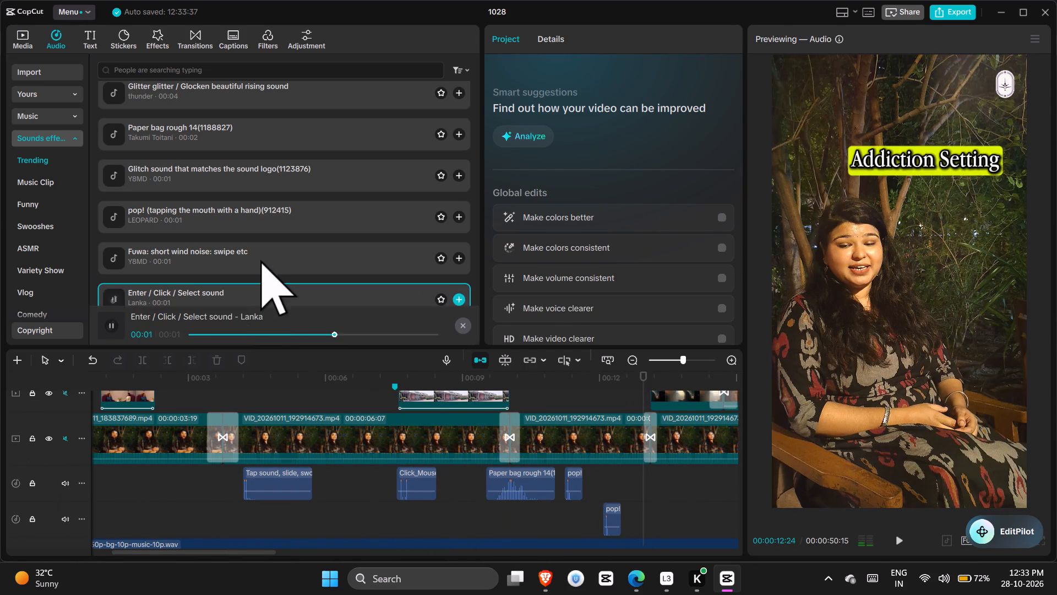
left_click(260, 258)
scroll(260, 258, "down", 1)
left_click(268, 191)
left_click_drag(273, 194, 307, 209)
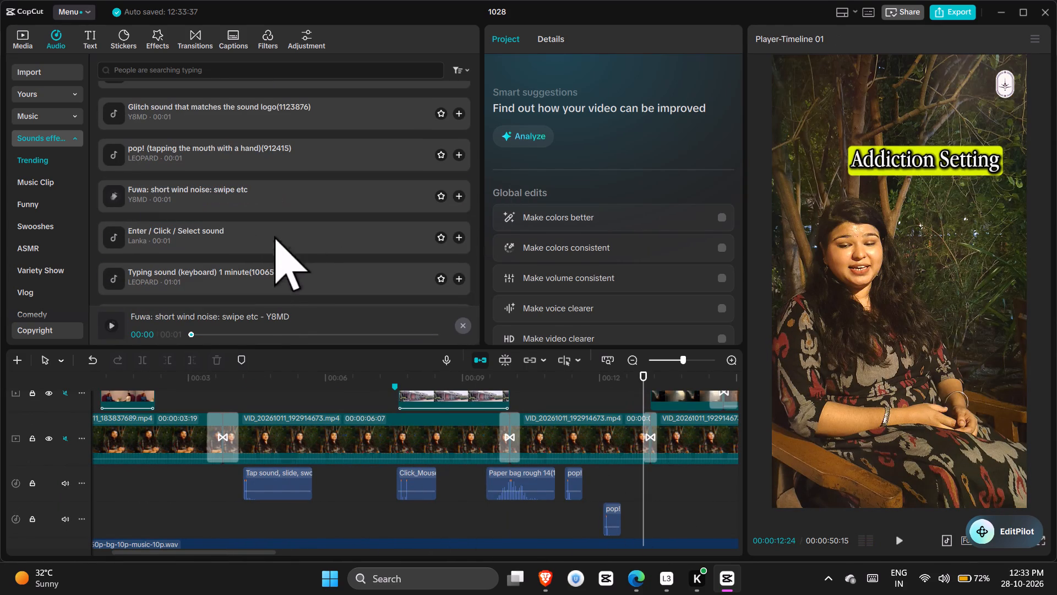
left_click(271, 284)
scroll(271, 285, "down", 1)
left_click(268, 279)
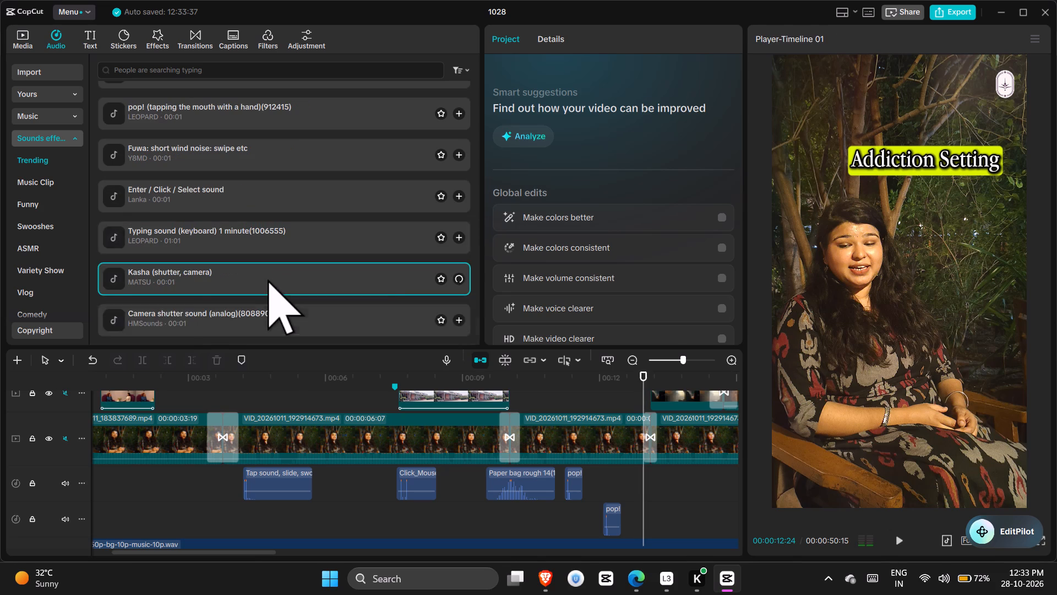
scroll(268, 279, "down", 1)
left_click(263, 259)
scroll(263, 259, "up", 7)
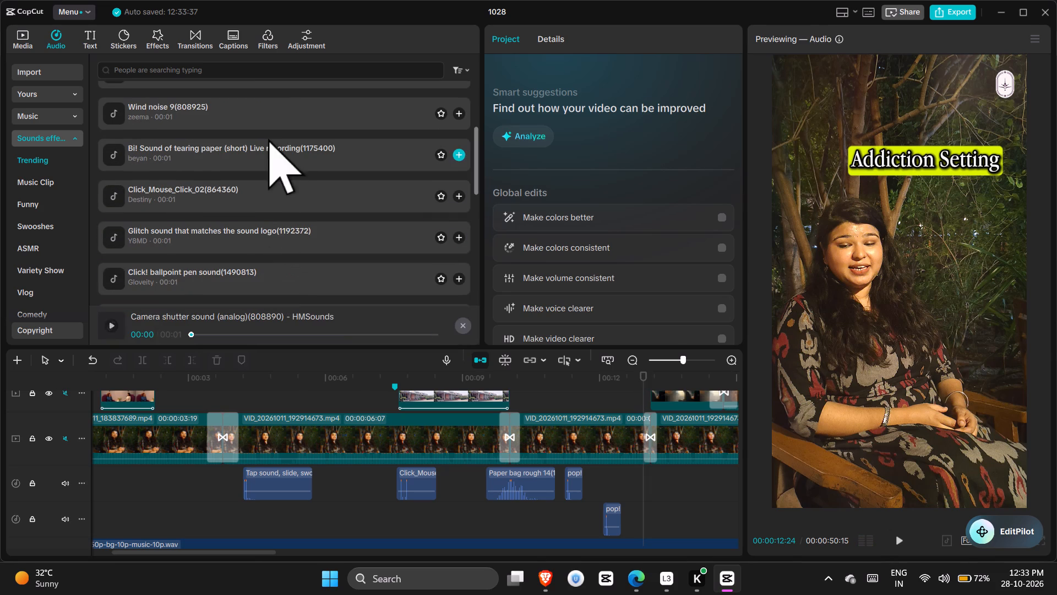
left_click(278, 116)
left_click(278, 145)
Place Click_Mouse_Click_02(864360) on the upper sound-effect track under the transition at about 00:00:12:21 and play it back.
double_click(274, 197)
left_click_drag(274, 197, 638, 487)
left_click(638, 487)
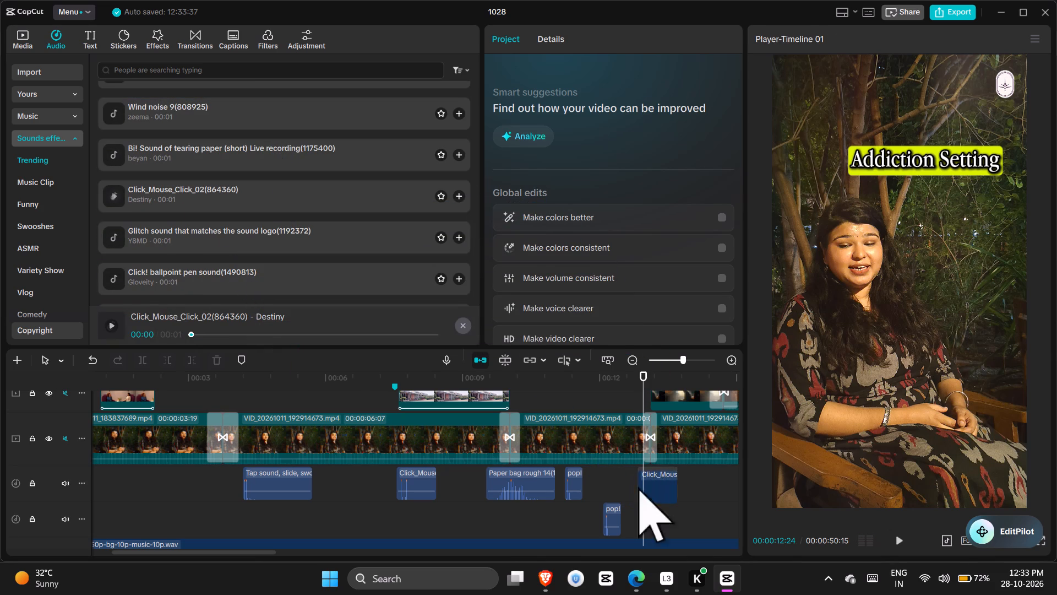
left_click(623, 483)
key("space")
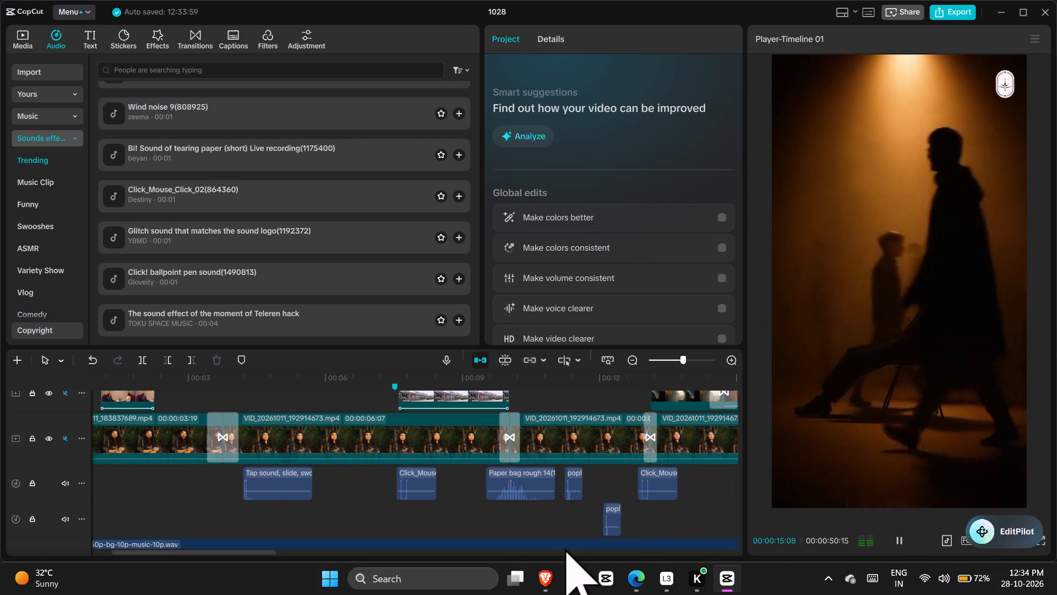
Place Wind noise 9(808925) under the first transition between the inserted images at about 00:00:14:09 and check it in playback.
left_click_drag(568, 550, 575, 551)
left_click(575, 551)
left_click_drag(449, 551, 352, 551)
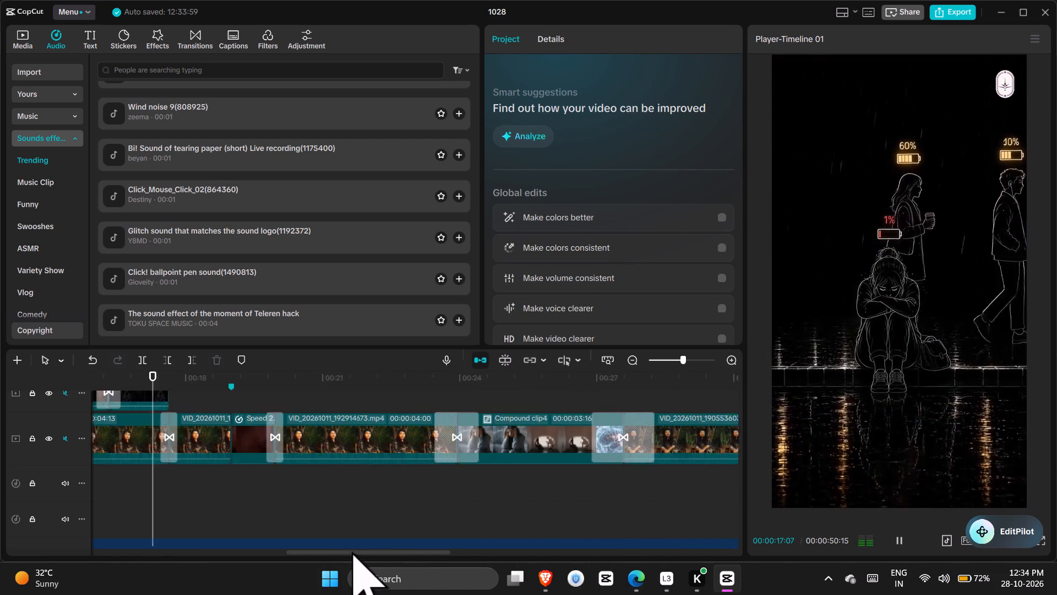
left_click_drag(352, 551, 318, 547)
scroll(323, 510, "up", 5)
scroll(323, 510, "down", 5)
left_click(238, 490)
left_click_drag(238, 490, 220, 489)
key("space")
left_click(220, 465)
key("space")
left_click(220, 465)
left_click(221, 277)
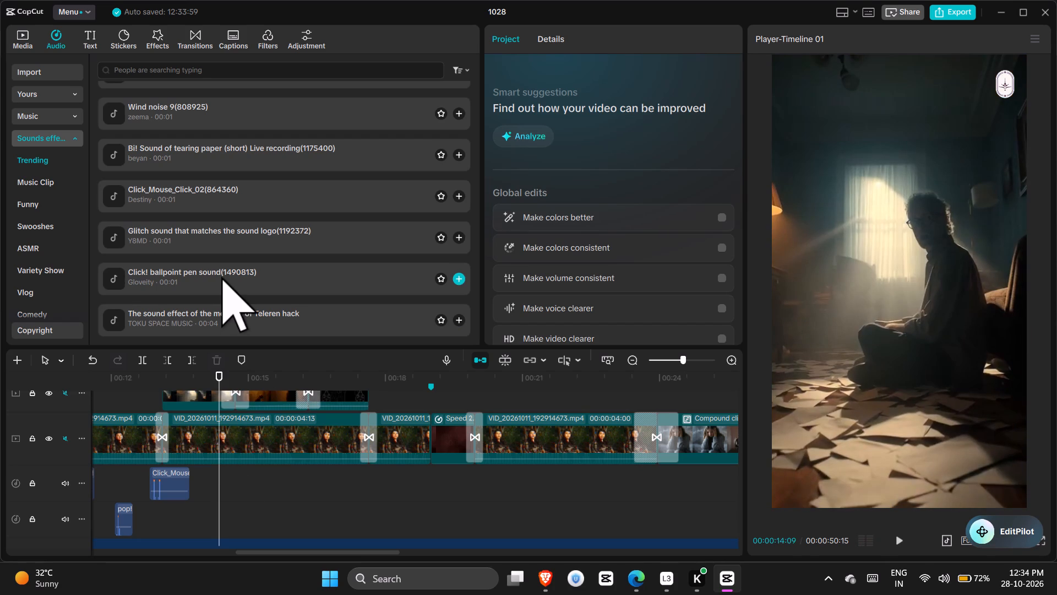
left_click_drag(221, 277, 241, 296)
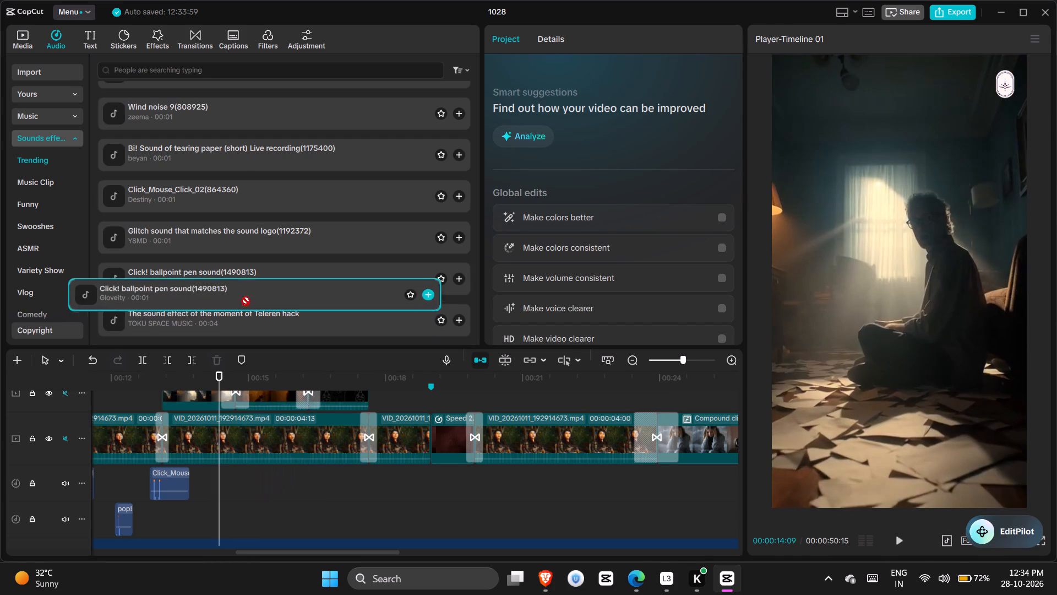
left_click_drag(241, 296, 239, 277)
left_click_drag(226, 104, 219, 482)
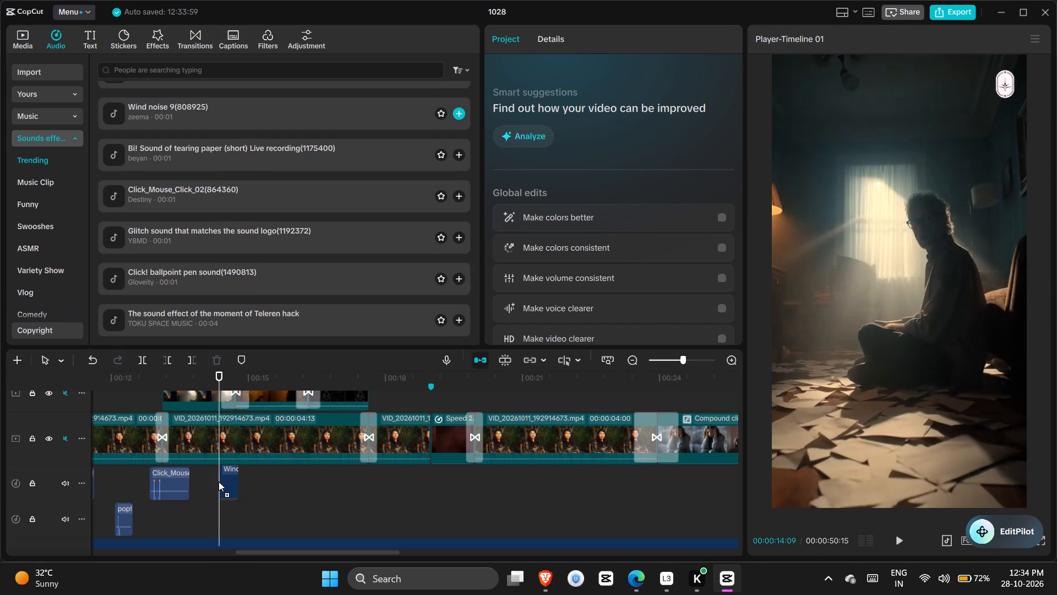
left_click_drag(219, 482, 221, 482)
left_click(214, 481)
key("space")
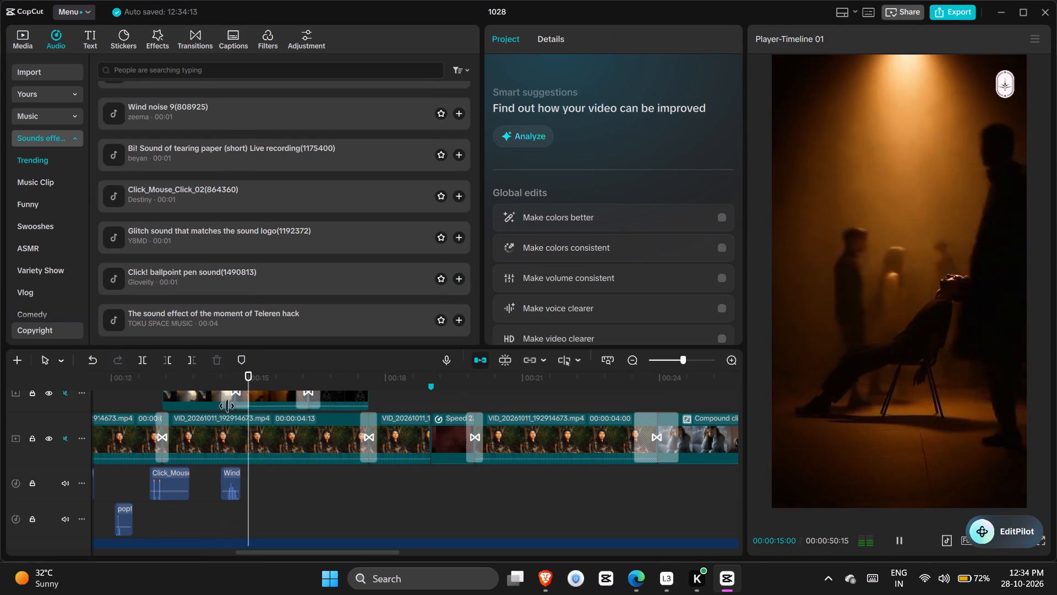
key("space")
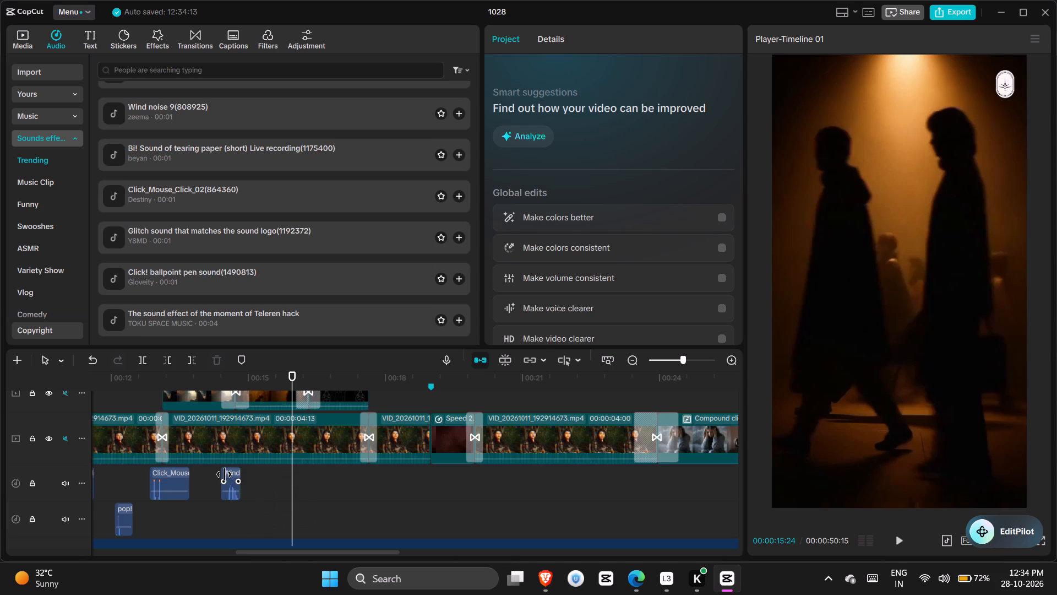
Copy the Wind noise 9 clip to the second transition between the inserted images at about 00:00:15:24 and check it in playback.
left_click(228, 479)
key("ctrl+c")
key("ctrl+v")
key("space")
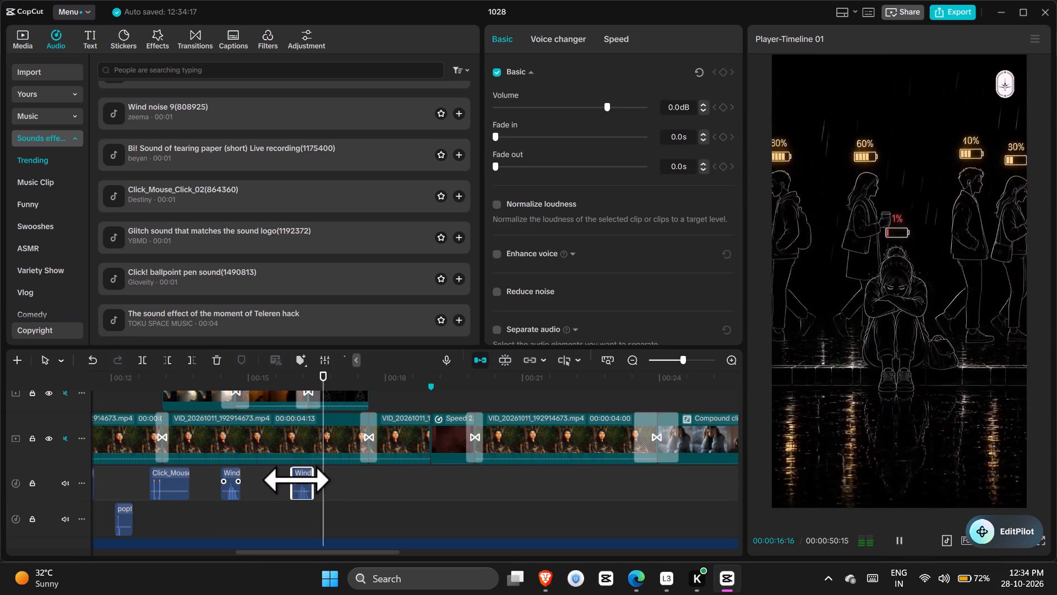
left_click(280, 479)
key("space")
key("space")
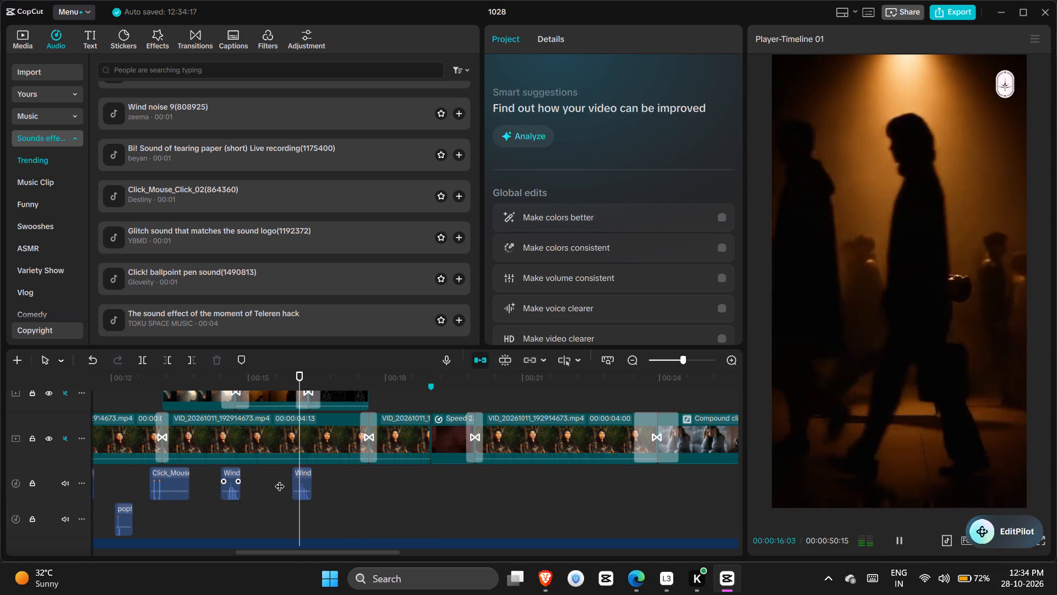
key("space")
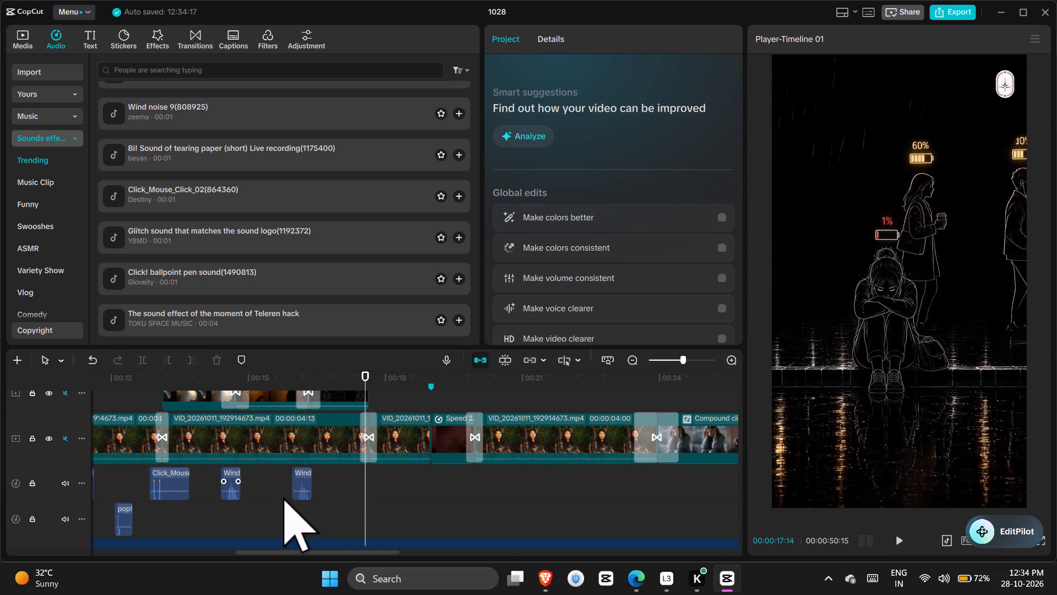
Place Click_Mouse_Click_02(864360) on the upper sound-effect track just before the transition at the end of the inserted images.
left_click(283, 497)
key("space")
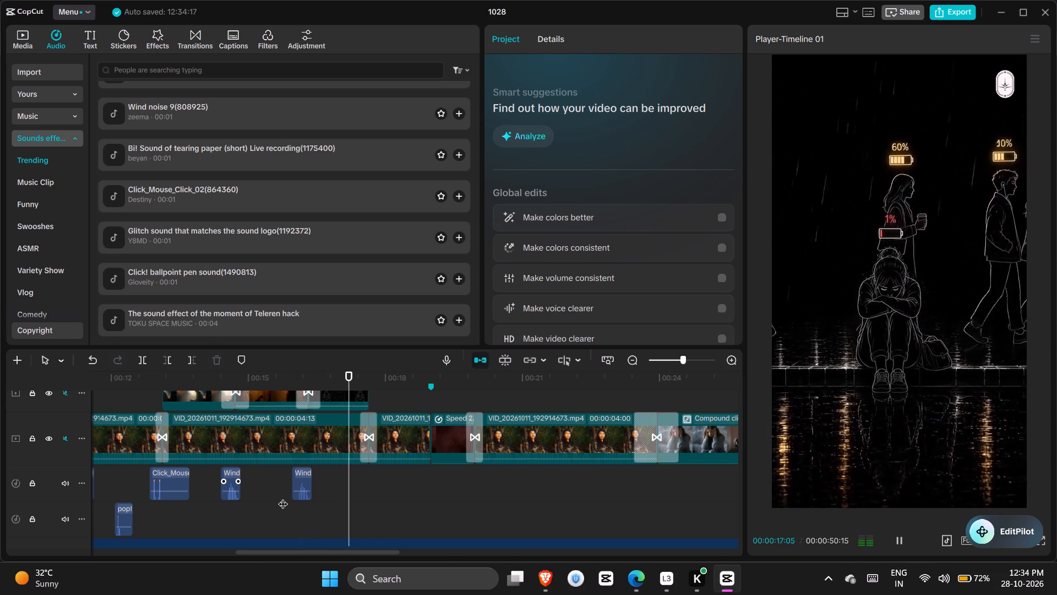
key("space")
left_click(351, 500)
left_click(355, 490)
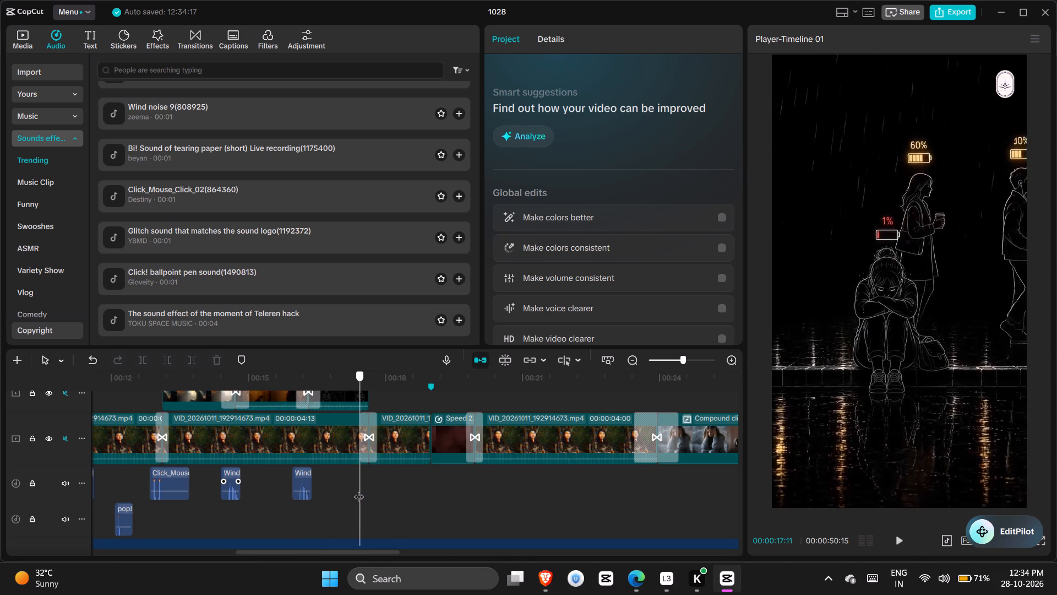
left_click(253, 284)
left_click(258, 224)
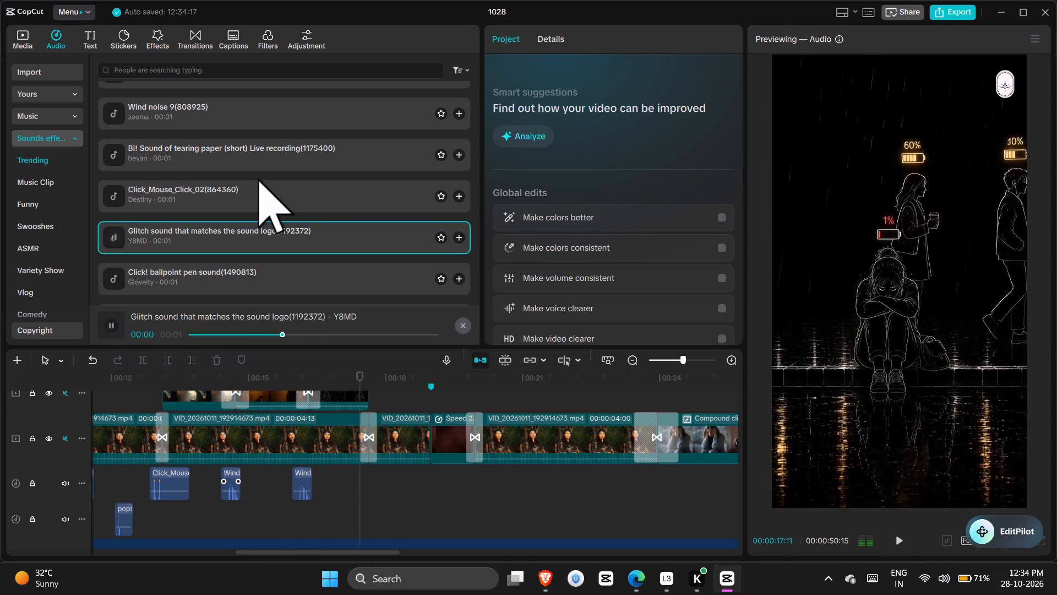
left_click(258, 178)
left_click(256, 191)
left_click_drag(256, 191, 351, 488)
left_click(348, 486)
left_click(340, 486)
Move the new mouse-click clip slightly later to start at about 00:00:17:11 and check it in playback.
left_click_drag(371, 481, 381, 484)
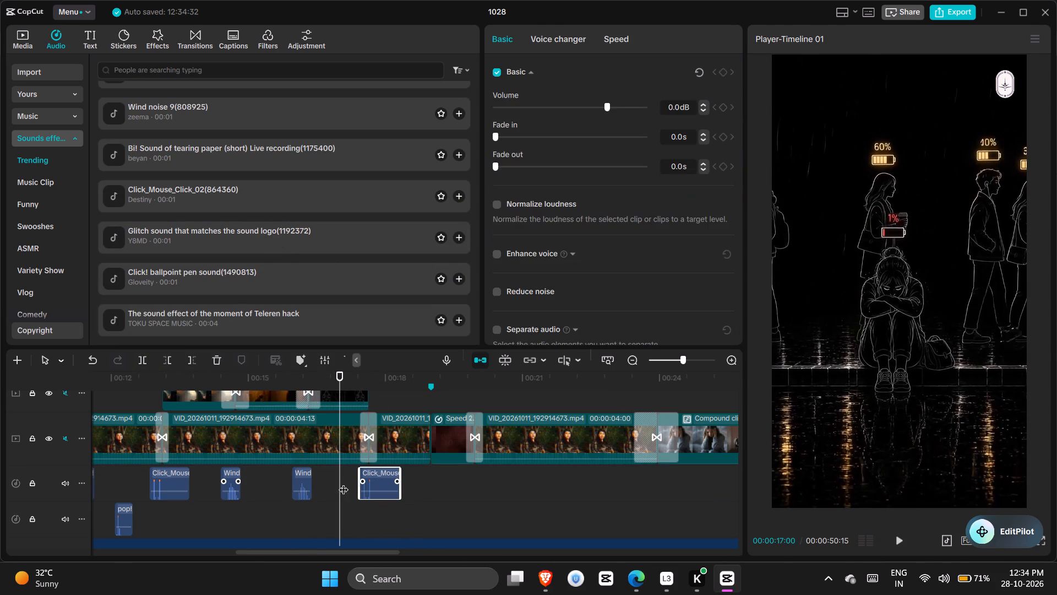
left_click(342, 483)
key("space")
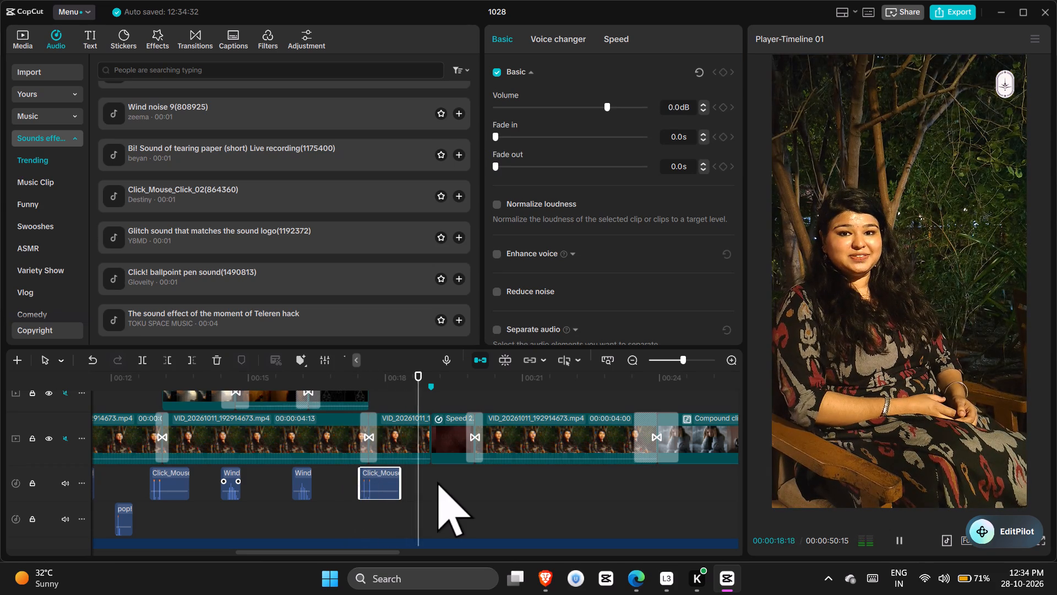
key("space")
key("space")
key("space")
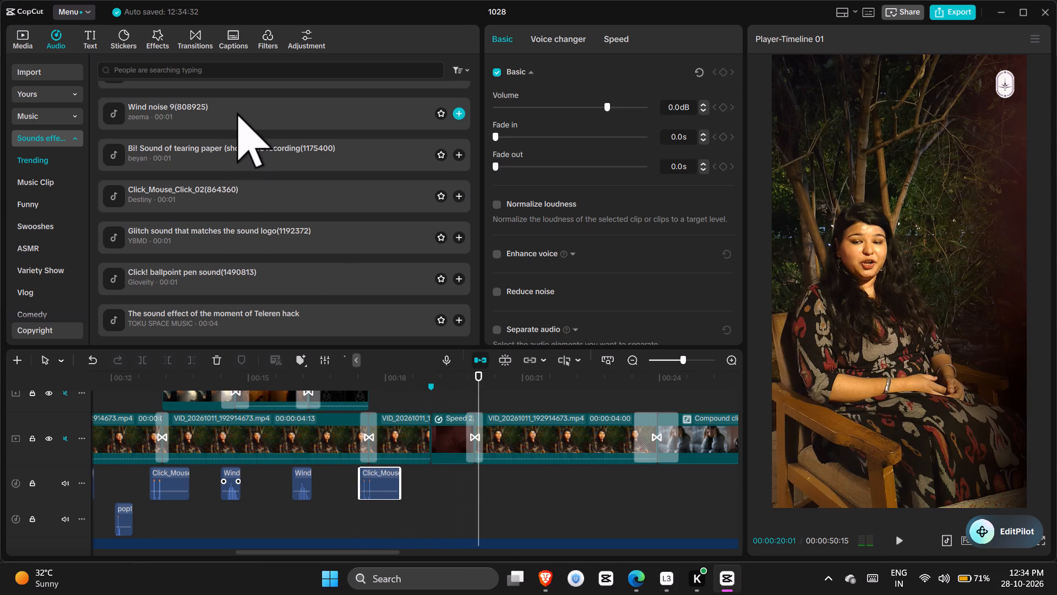
Audition trending sounds, place swish_whoosh (large)(794558) just before the logo clip at about 00:00:18:19, and play it back.
left_click(237, 112)
scroll(237, 112, "up", 2)
left_click(238, 150)
left_click(258, 115)
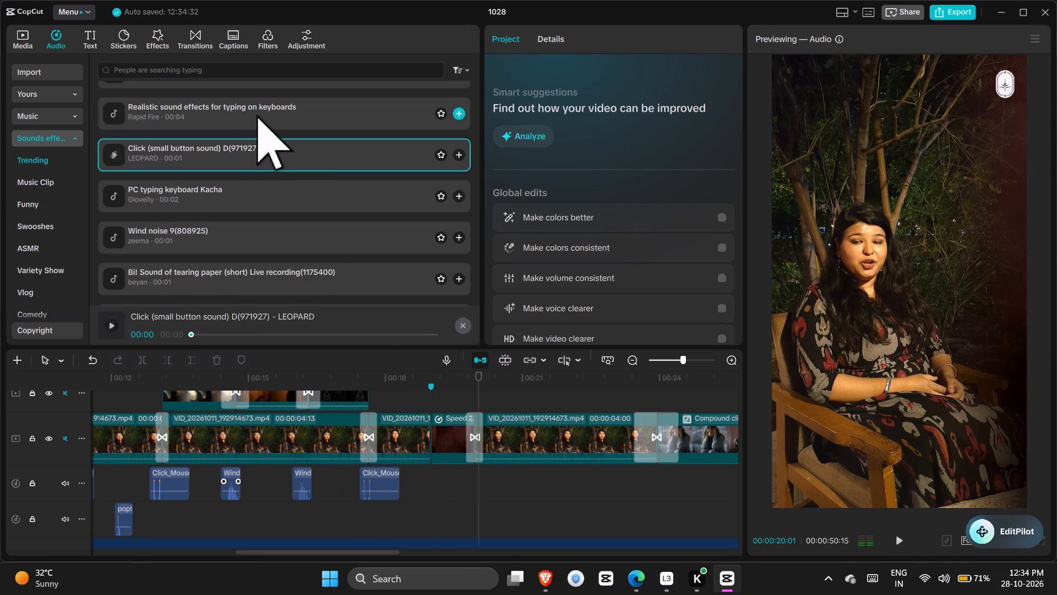
scroll(257, 115, "up", 2)
left_click(257, 115)
left_click_drag(257, 117, 266, 160)
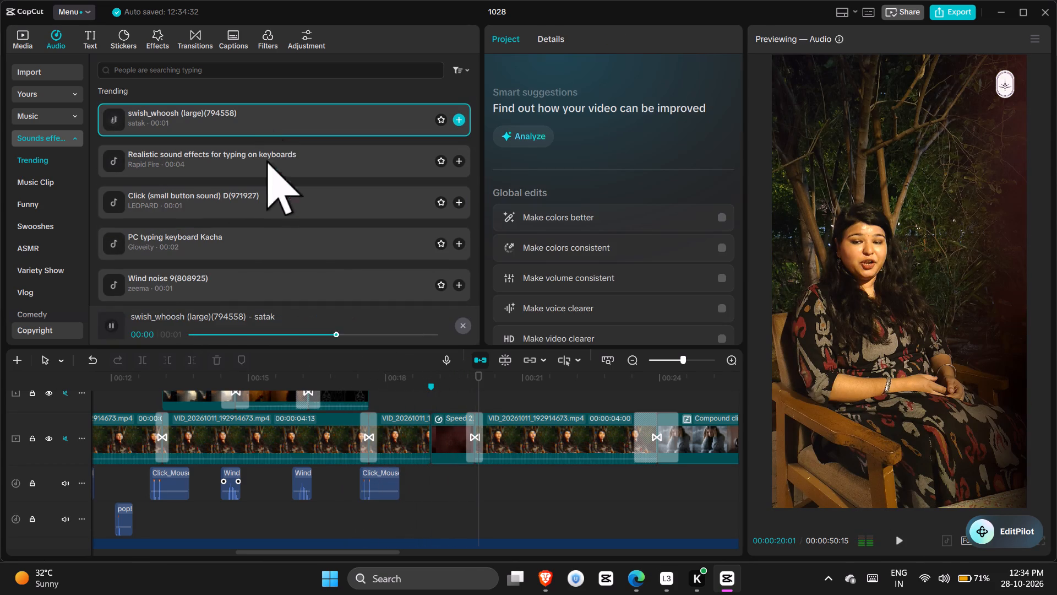
left_click_drag(266, 160, 419, 489)
left_click(409, 490)
key("space")
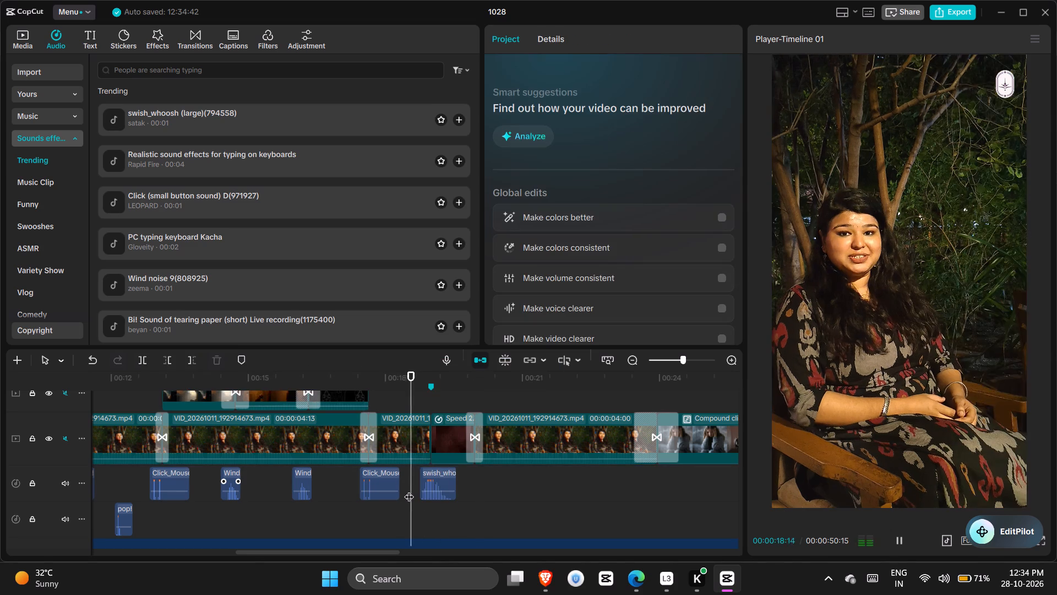
key("space")
Move the swish_whoosh clip slightly later to start at about 00:00:19:02 under the logo clip and check it in playback.
left_click_drag(433, 480, 448, 483)
left_click(421, 479)
key("space")
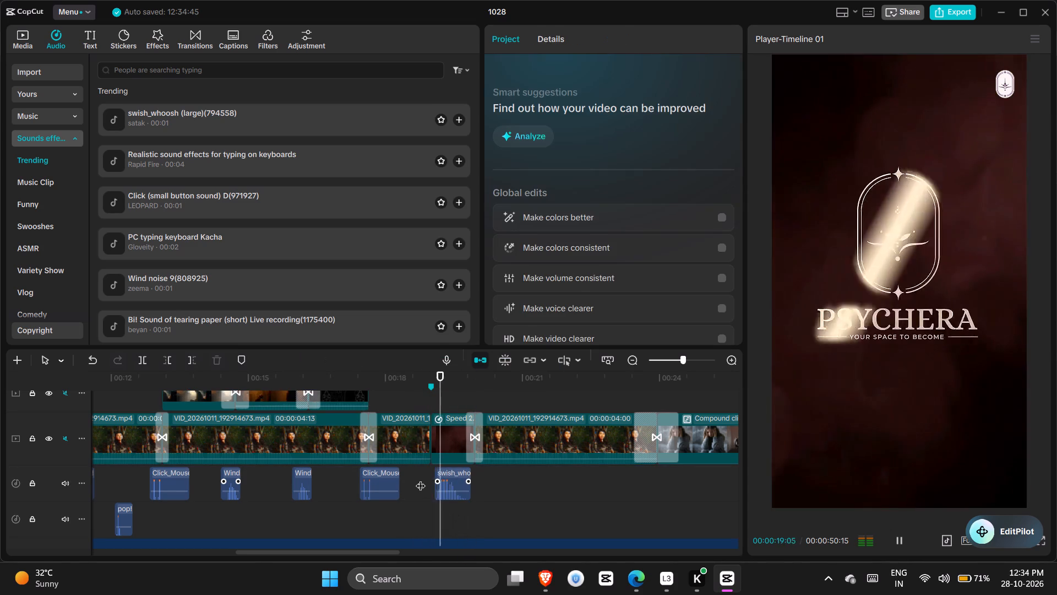
key("space")
left_click(461, 390)
left_click_drag(461, 390, 465, 392)
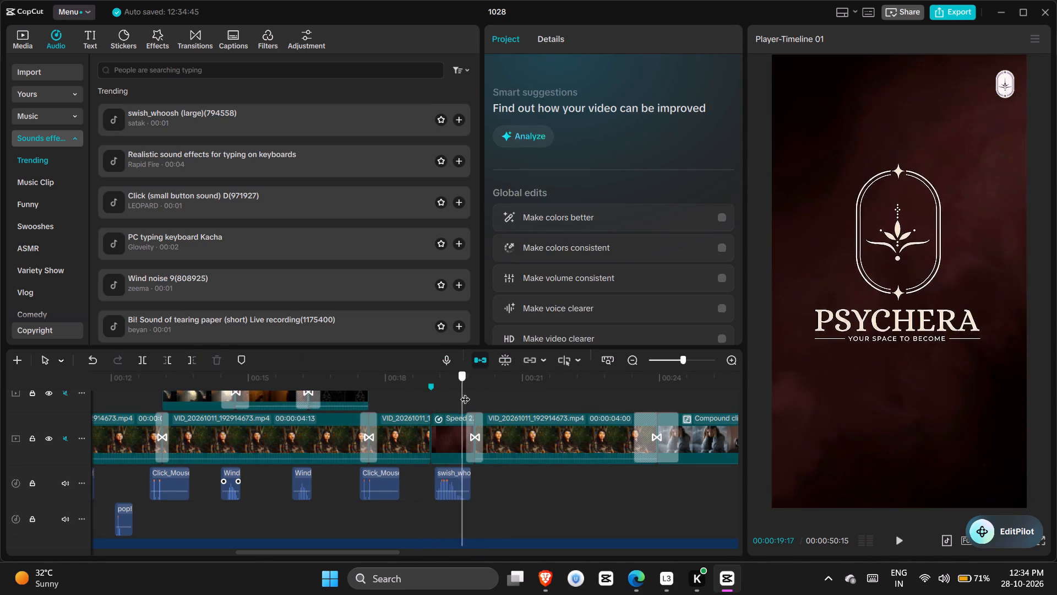
Audition Click! ballpoint pen sound(1490813), place it on the lower sound-effect track at the transition after the logo clip, about 00:00:19:20, and play it back.
left_click_drag(465, 392, 467, 393)
left_click(467, 393)
scroll(289, 260, "down", 3)
double_click(271, 274)
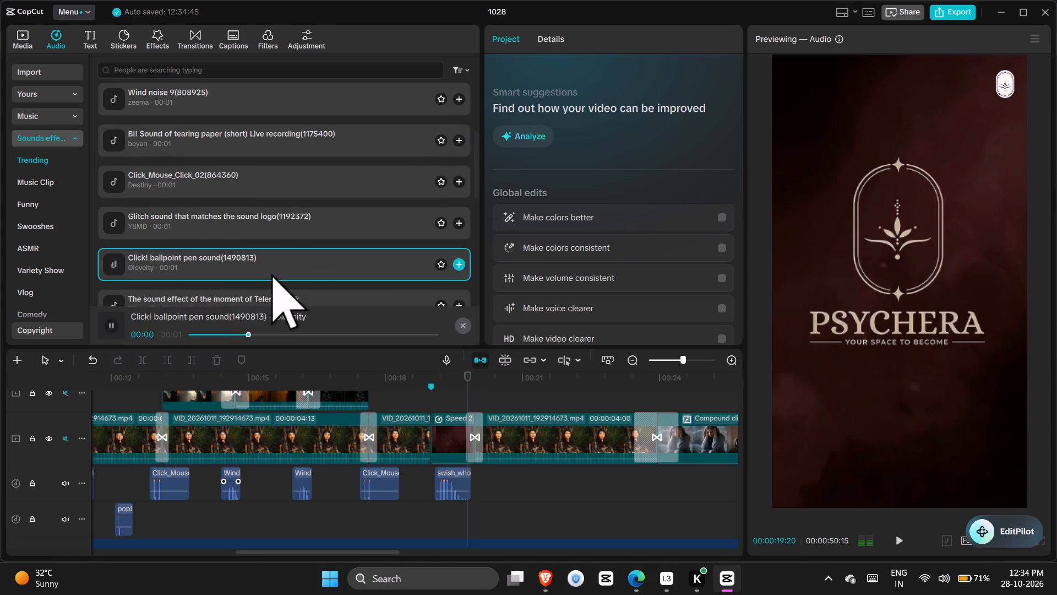
left_click_drag(271, 274, 466, 525)
left_click(455, 523)
key("space")
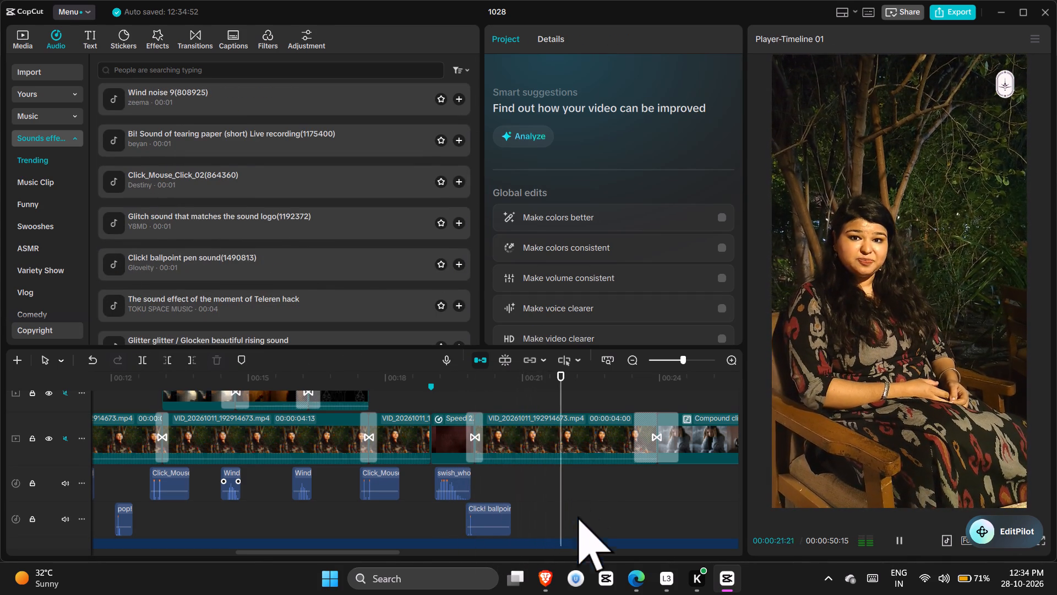
Audition trending sounds, place pop! (tapping the mouth with a hand)(912415) on the upper sound-effect track at the transition into Compound clip4, and play it back.
left_click_drag(526, 551, 471, 551)
left_click_drag(335, 555, 329, 550)
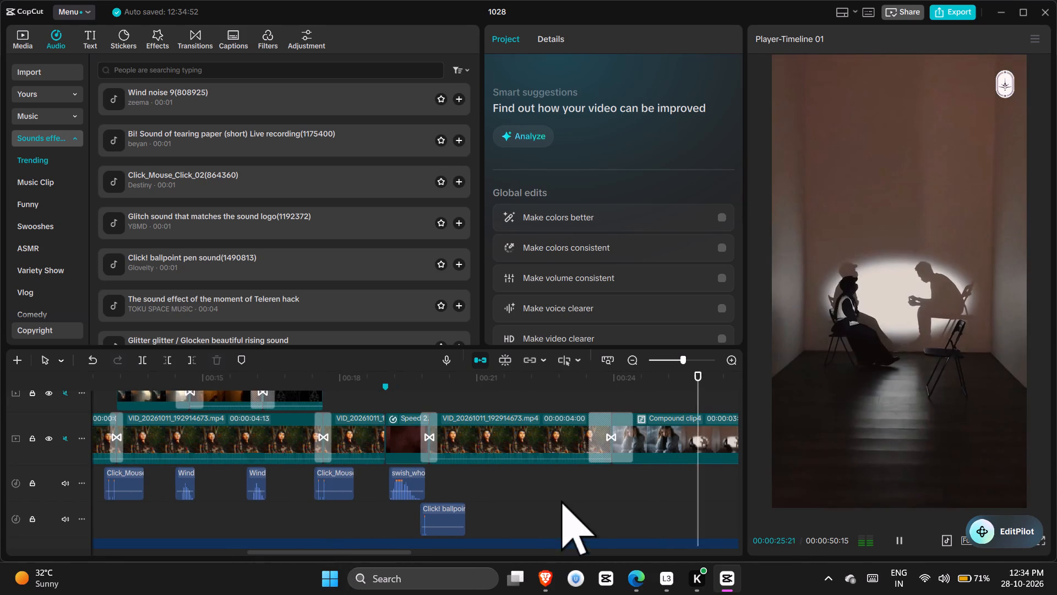
left_click(568, 486)
key("space")
key("space")
key("space")
scroll(289, 253, "down", 2)
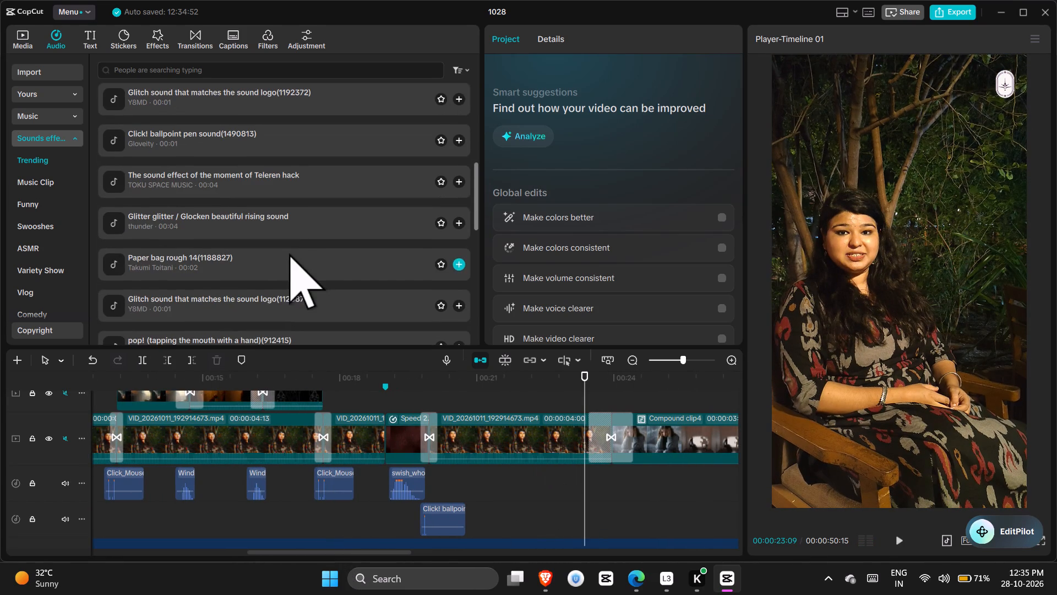
double_click(254, 303)
scroll(267, 291, "down", 1)
left_click(266, 285)
scroll(266, 285, "down", 1)
scroll(266, 285, "up", 1)
scroll(266, 285, "down", 1)
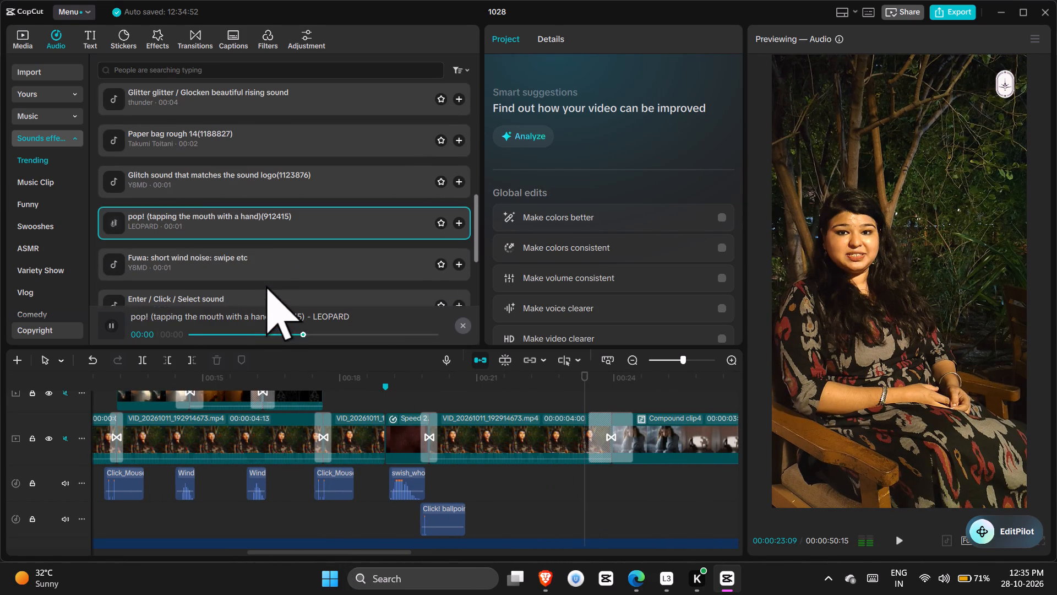
left_click_drag(259, 223, 598, 485)
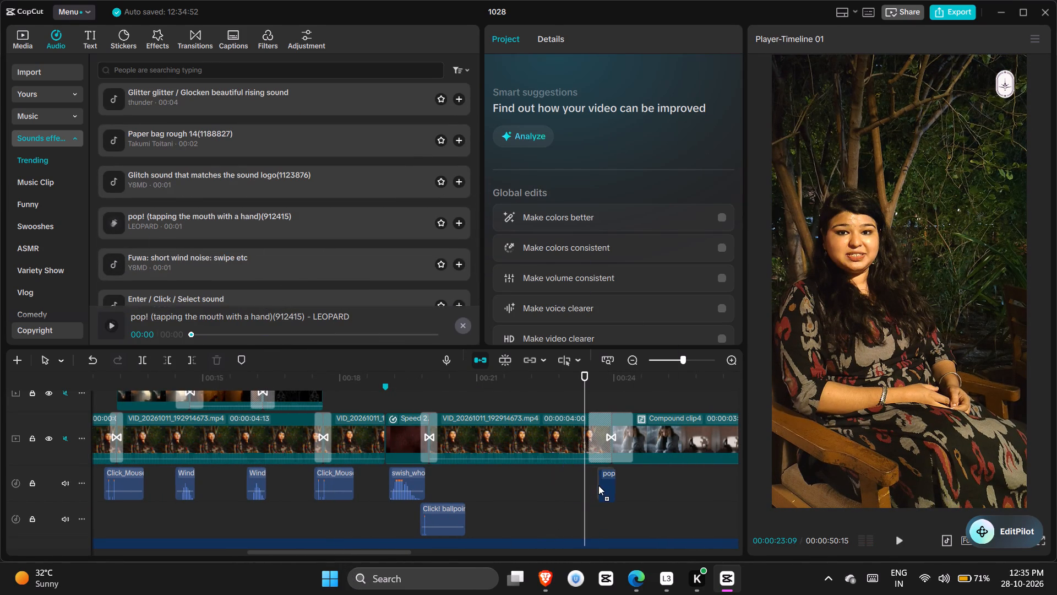
left_click_drag(598, 485, 606, 485)
left_click(587, 482)
key("space")
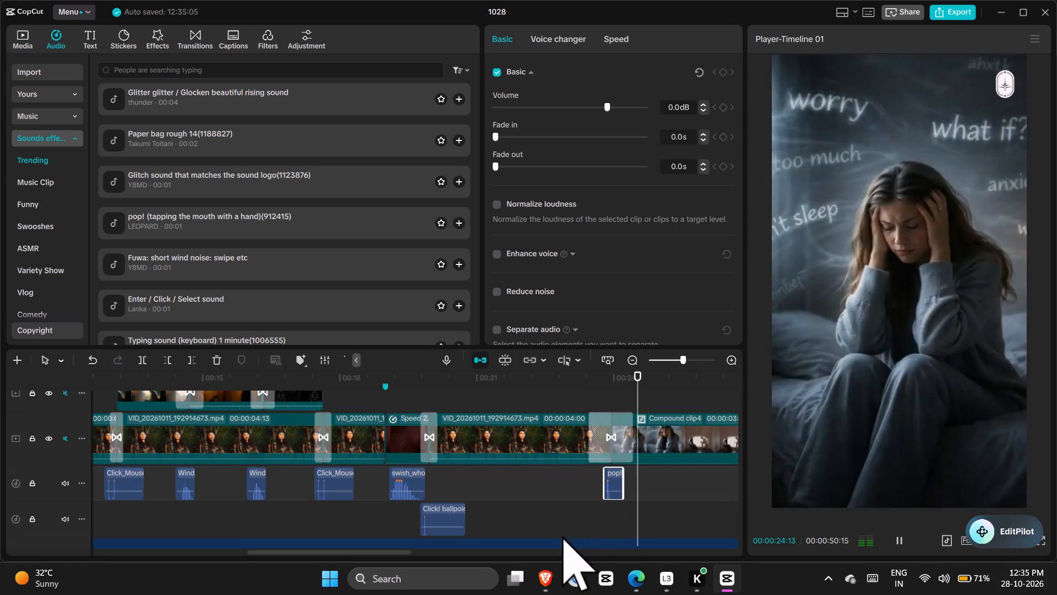
Review the start of Compound clip4 and set the playhead at about 00:00:24:20, just after its opening transition.
left_click(557, 555)
left_click_drag(557, 555, 424, 551)
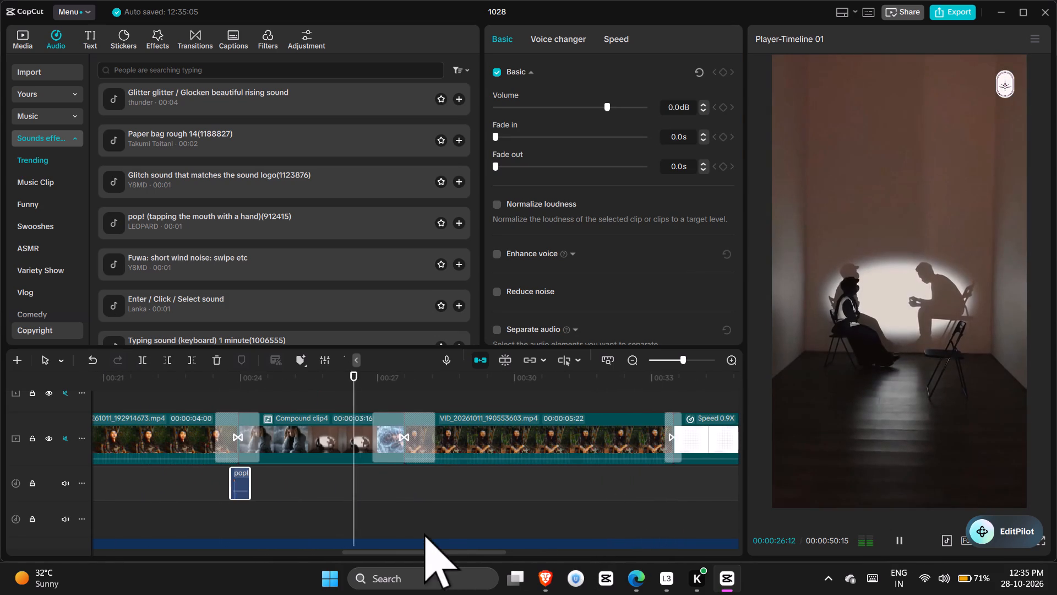
scroll(423, 502, "up", 1)
left_click(298, 497)
left_click_drag(298, 497, 282, 502)
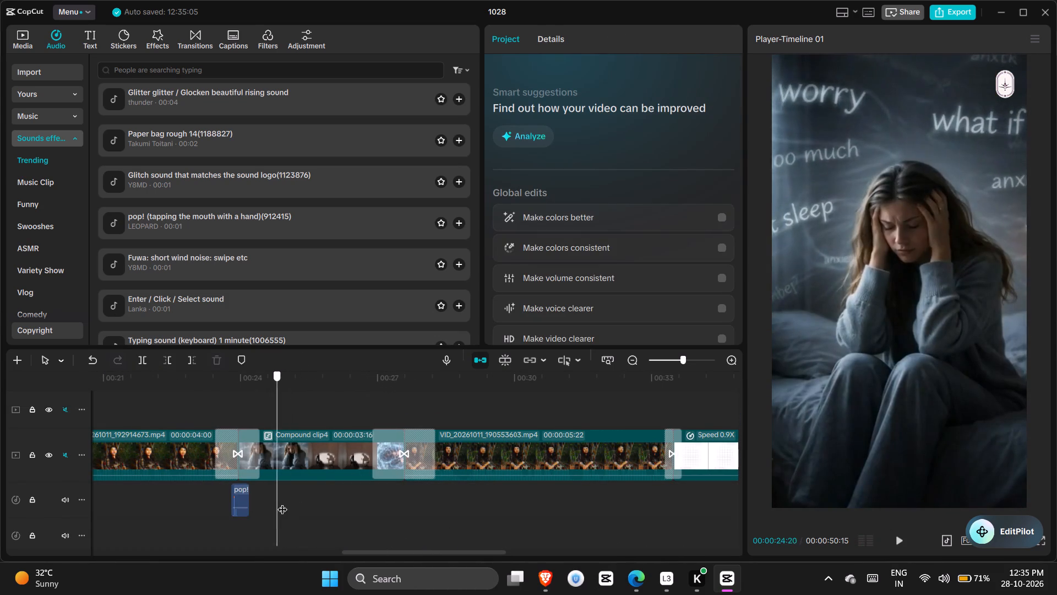
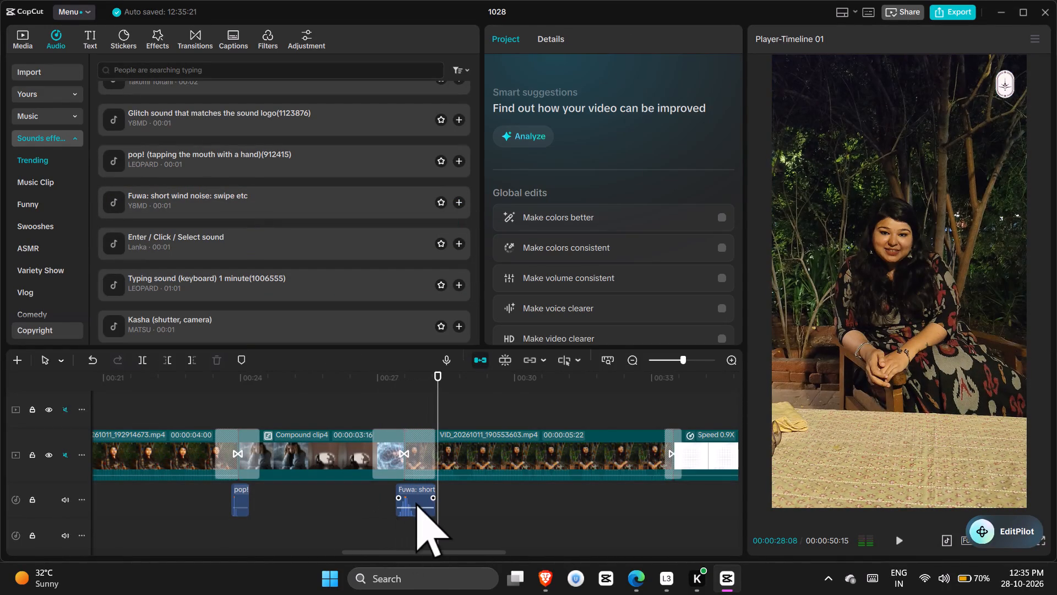
Delete the Fuwa: short wind noise clip from the sound-effect track at the transition after Compound clip4.
left_click(428, 502)
key("Delete")
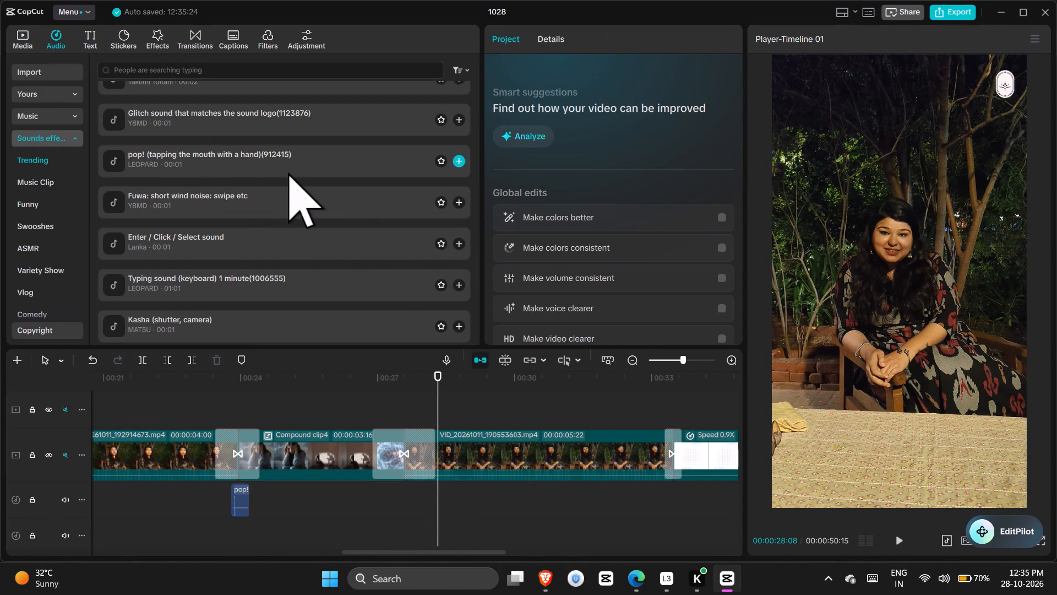
Search the sound effects library for a swoosh sound.
left_click(288, 172)
scroll(284, 165, "up", 1)
left_click(287, 98)
left_click(282, 71)
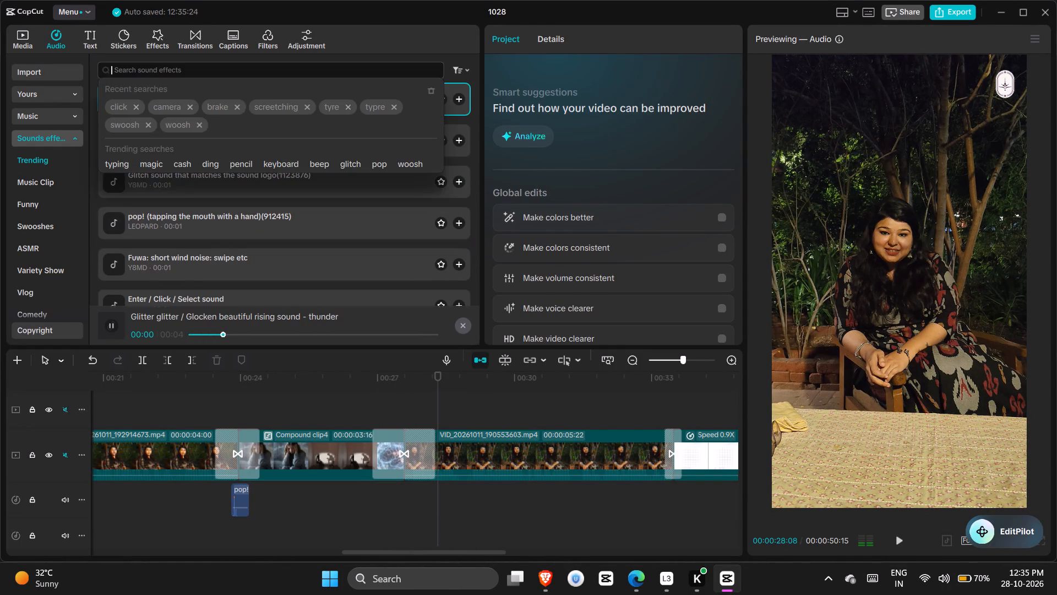
type("swood")
key("BackSpace")
type("s")
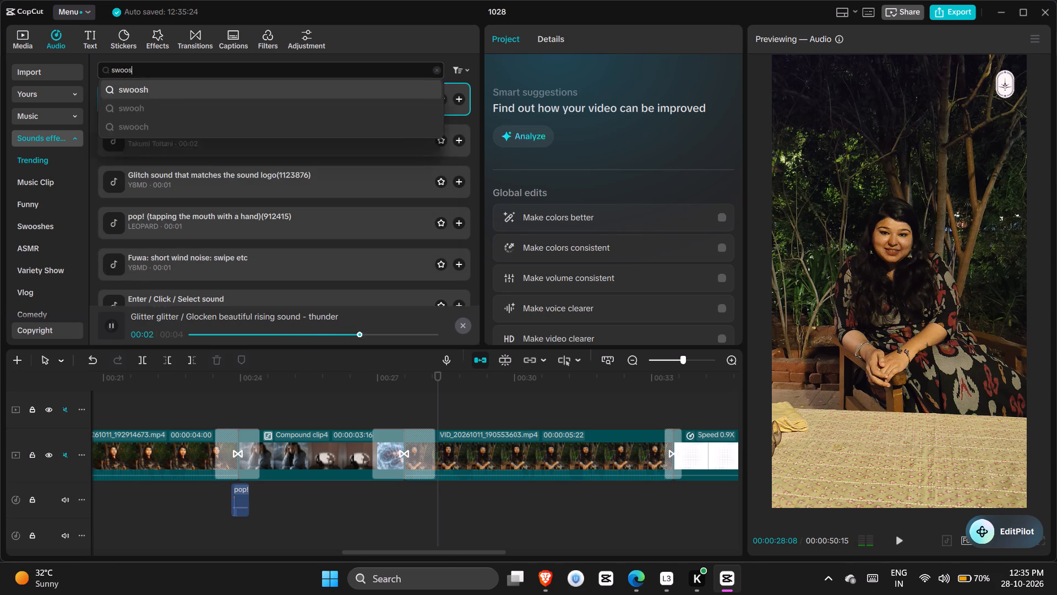
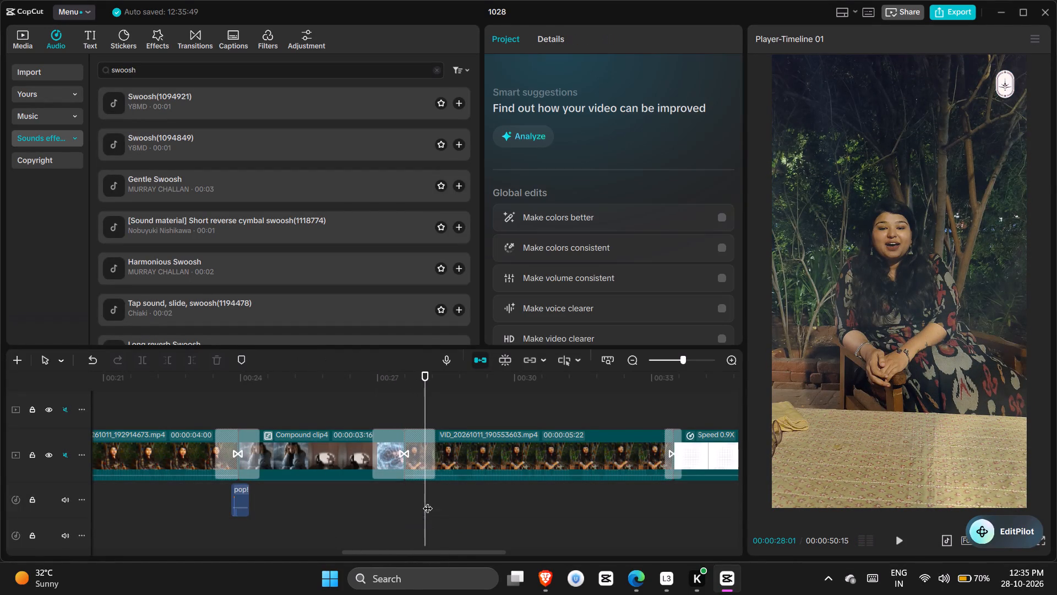
Add the Harmonious Swoosh sound effect under the transition into the white grid clip, starting at about 00:33, and play it back.
left_click(374, 501)
key("space")
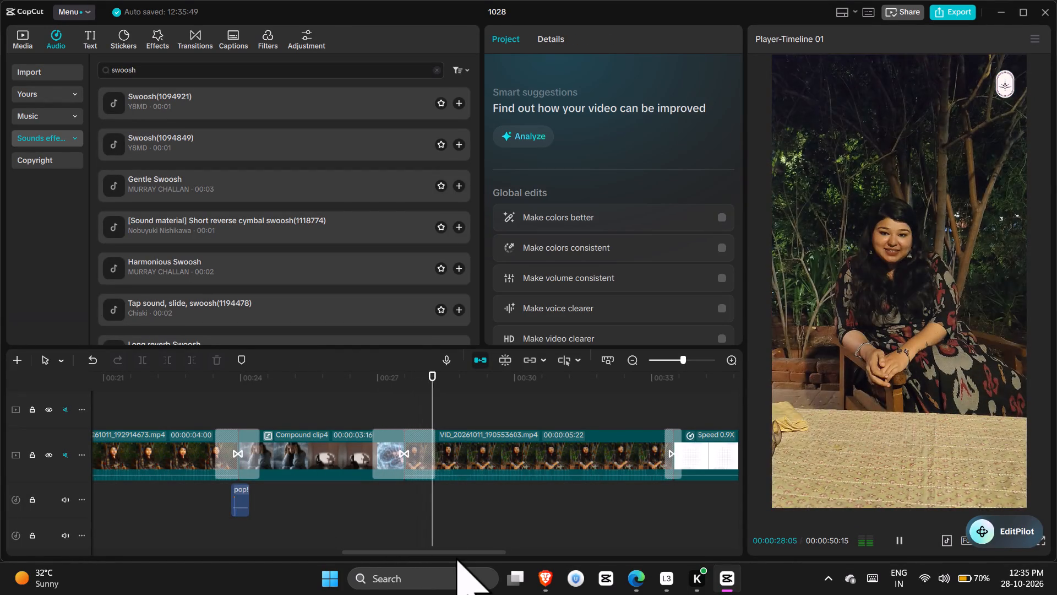
double_click(456, 557)
left_click_drag(459, 553, 517, 555)
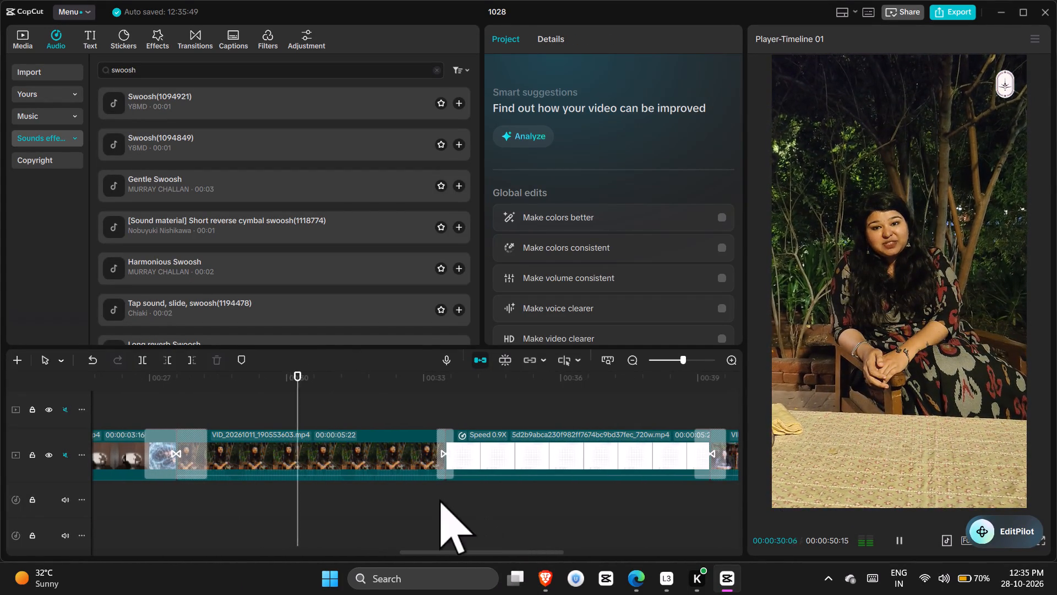
double_click(439, 499)
left_click_drag(438, 499, 429, 499)
key("space")
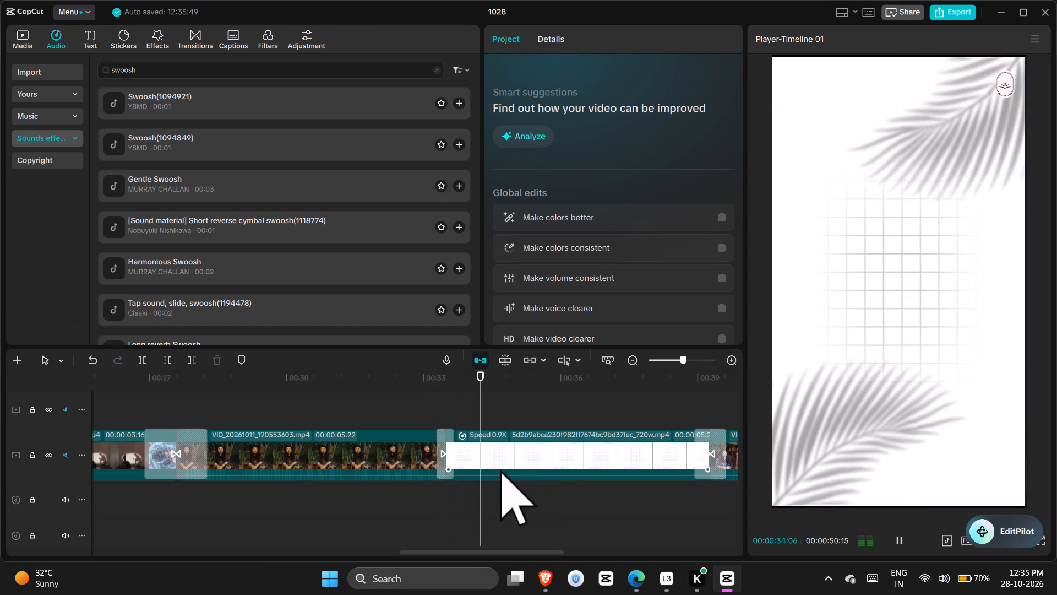
left_click(442, 491)
left_click_drag(440, 493, 432, 493)
left_click_drag(233, 262, 318, 306)
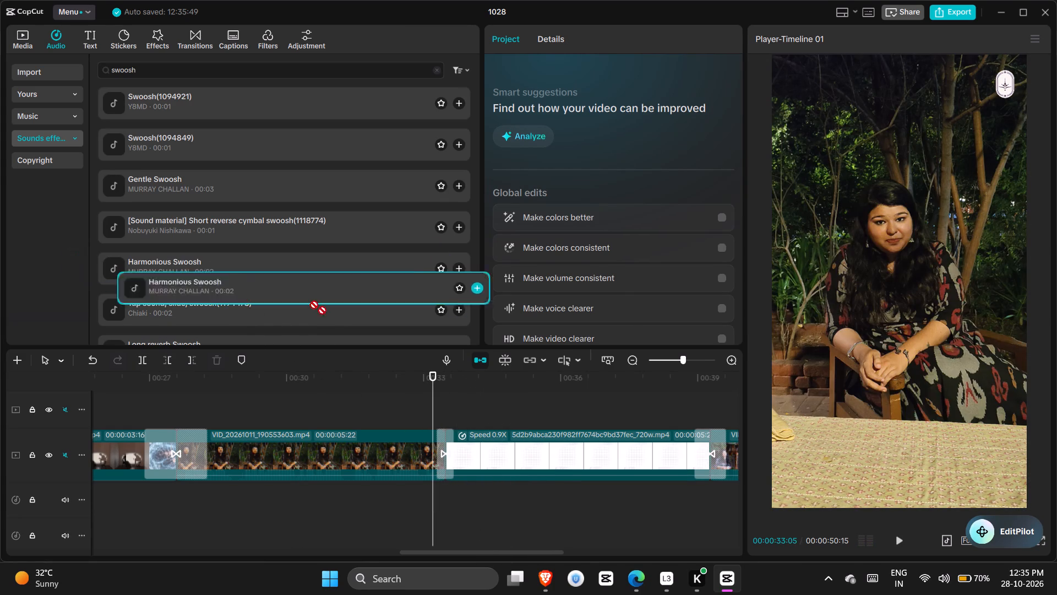
left_click_drag(318, 306, 433, 506)
double_click(413, 497)
key("space")
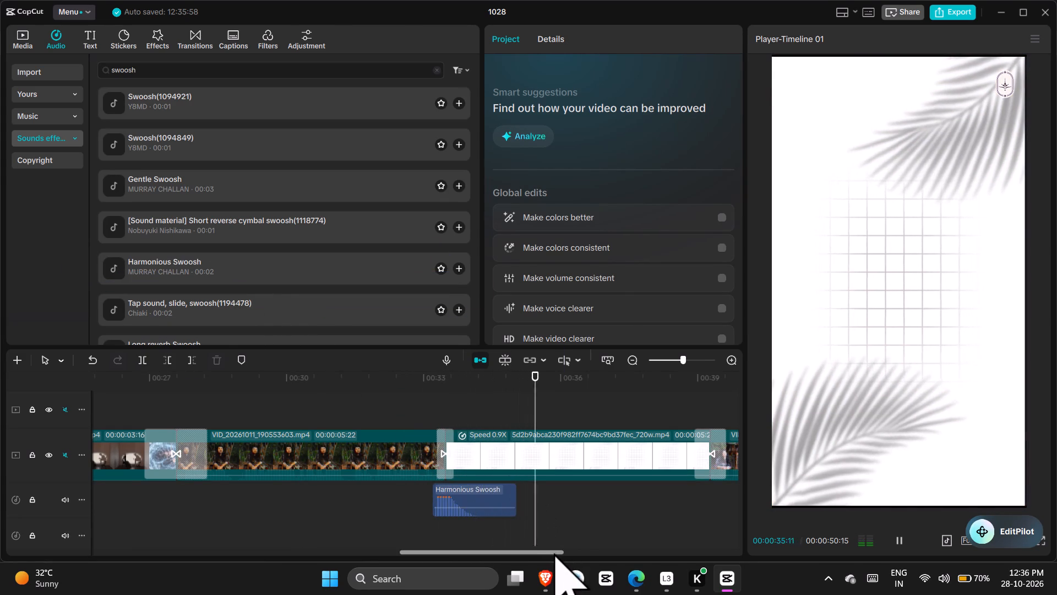
Add the Gentle Swoosh sound effect under the transition from the white grid clip to the standing-speaker clip and play it back.
left_click_drag(554, 553, 588, 555)
double_click(555, 497)
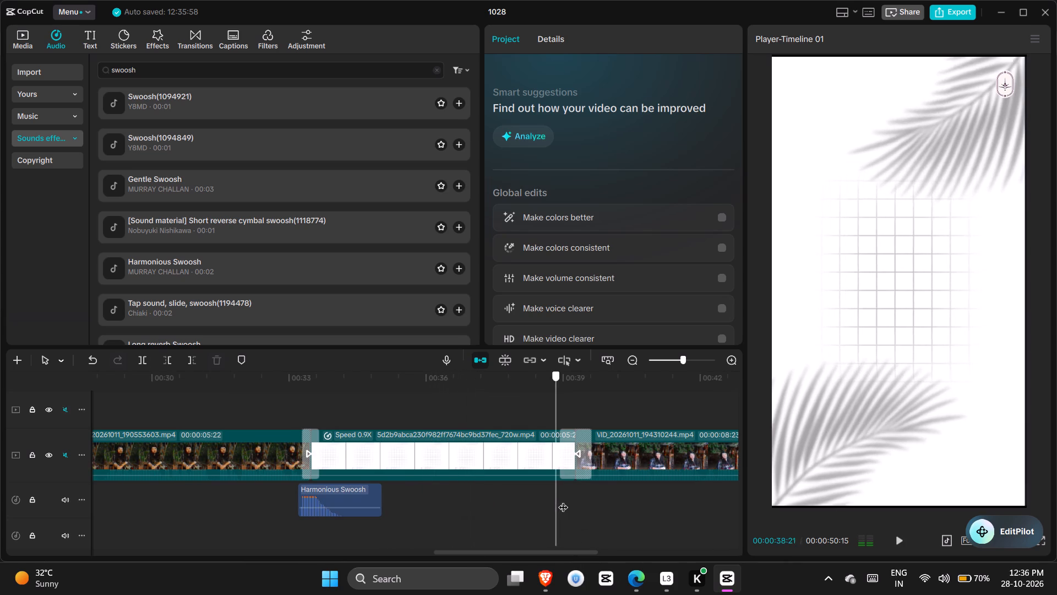
key("space")
key("space")
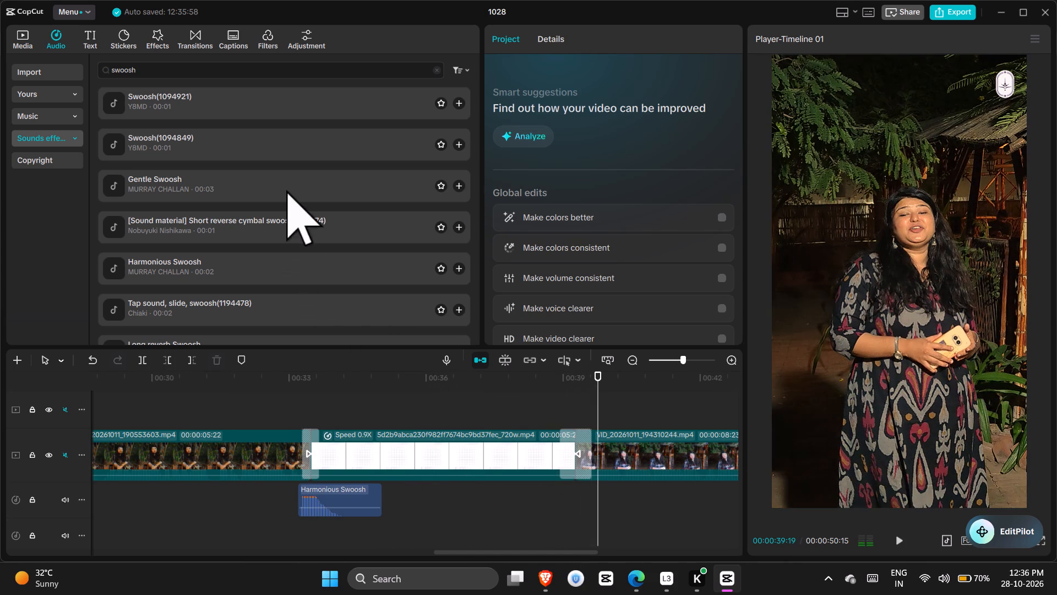
left_click_drag(292, 186, 555, 500)
left_click(537, 498)
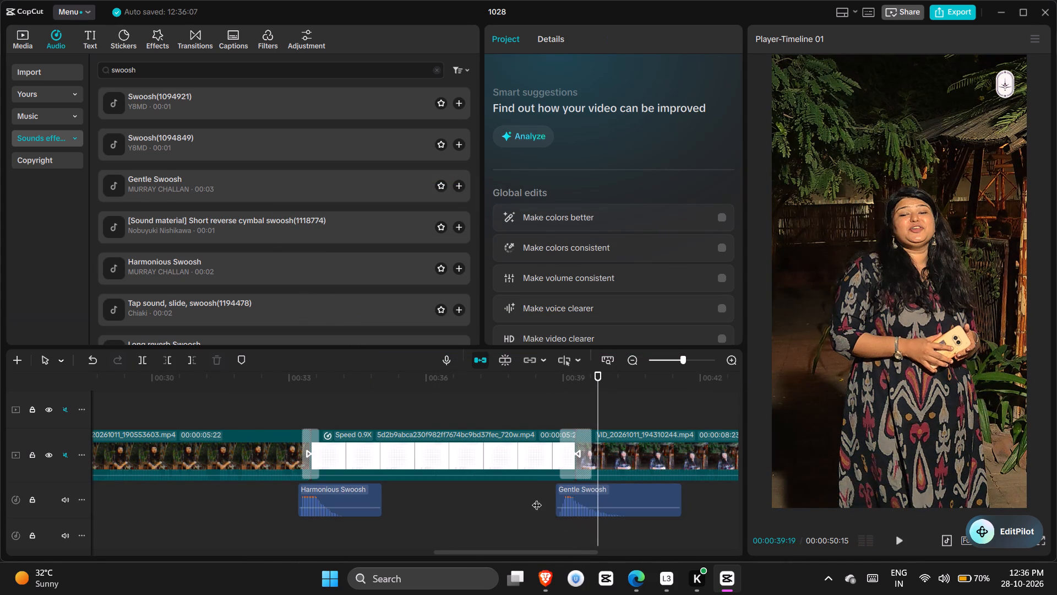
key("space")
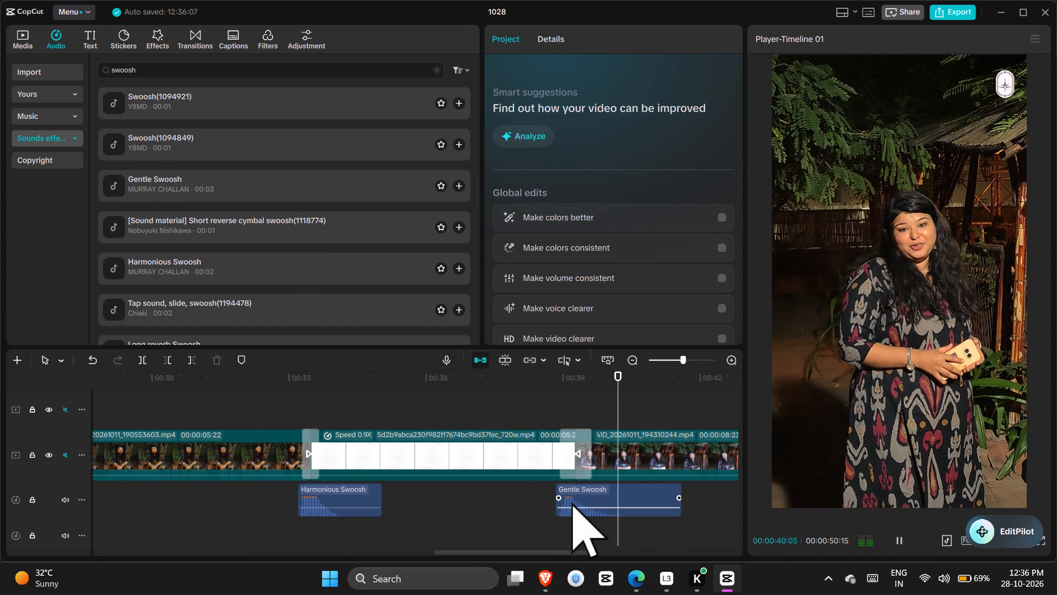
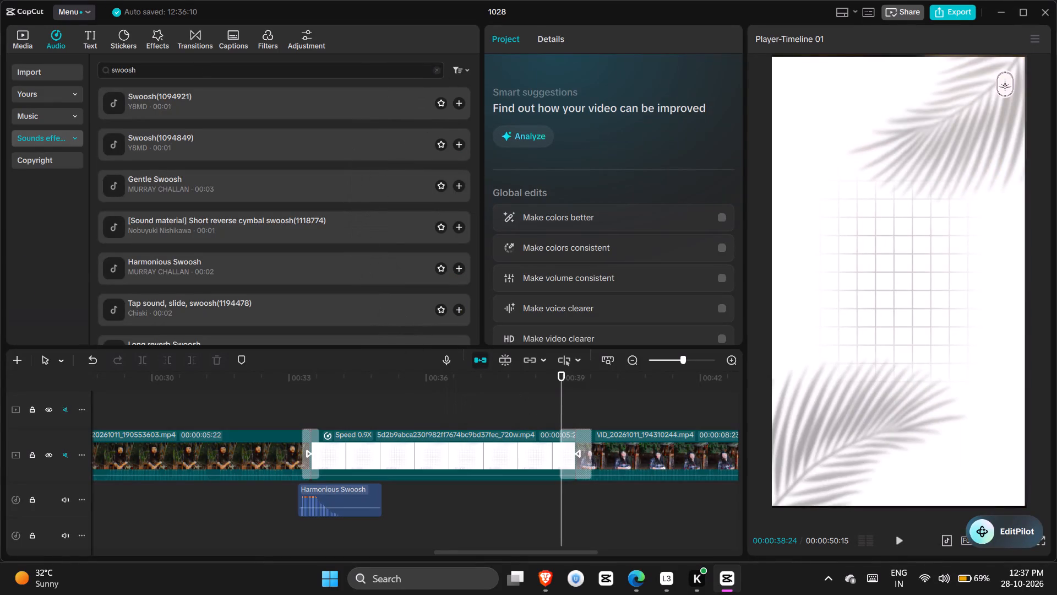
Add the "pop! (tapping the mouth with a hand)" sound effect under the transition out of the white grid clip and play it back.
left_click(258, 212)
left_click_drag(259, 220, 290, 228)
left_click_drag(531, 336, 569, 491)
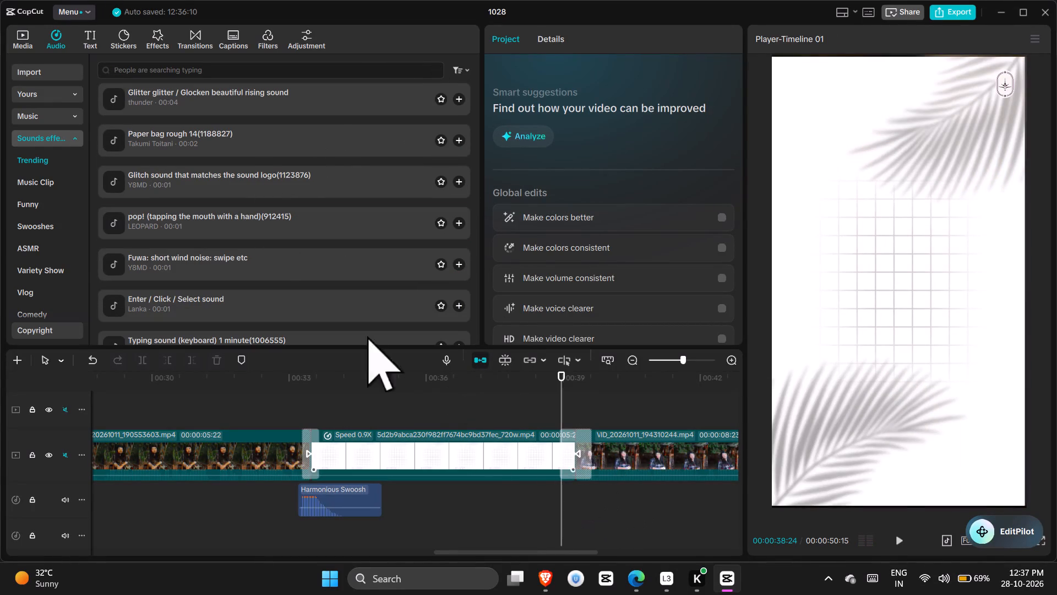
left_click_drag(240, 232, 568, 510)
left_click(555, 502)
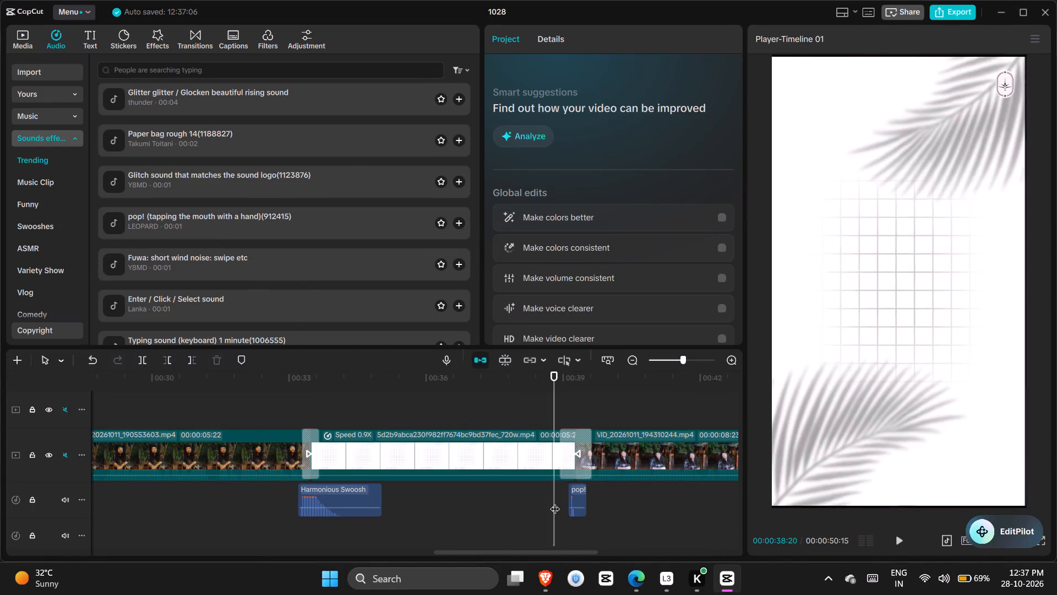
key("space")
Add a default text clip above the start of the white grid clip, at about 00:33, and play that section.
left_click_drag(550, 554, 588, 553)
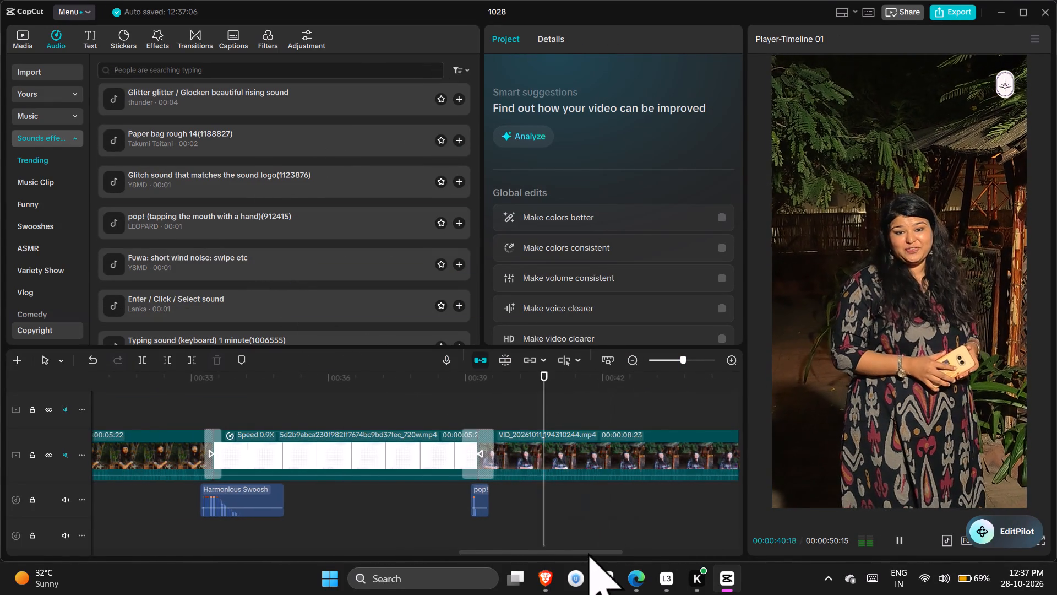
left_click_drag(588, 553, 656, 553)
left_click(656, 553)
left_click_drag(656, 553, 461, 557)
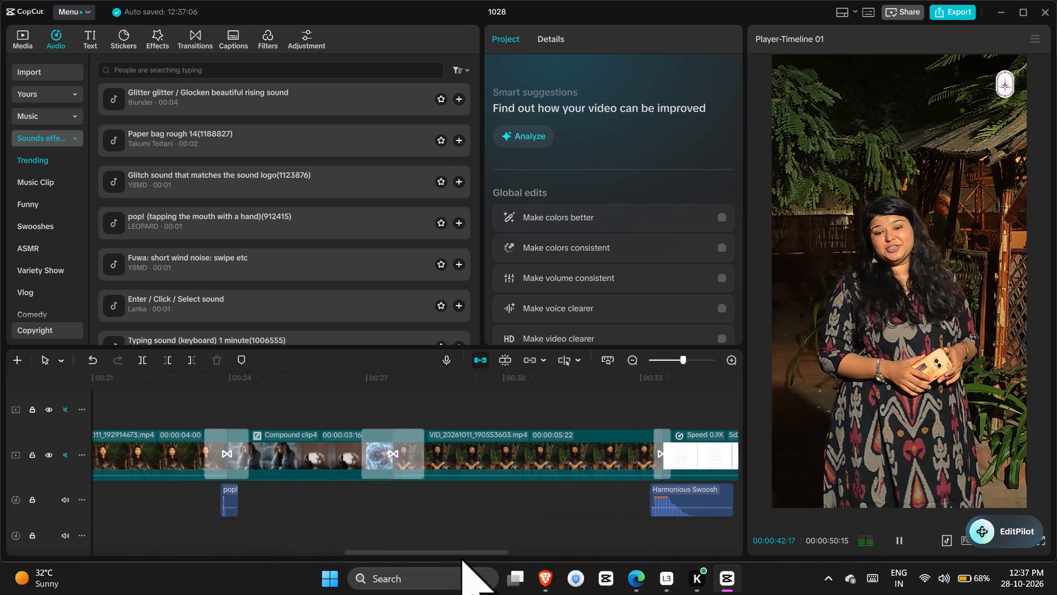
left_click_drag(461, 557, 489, 555)
double_click(552, 401)
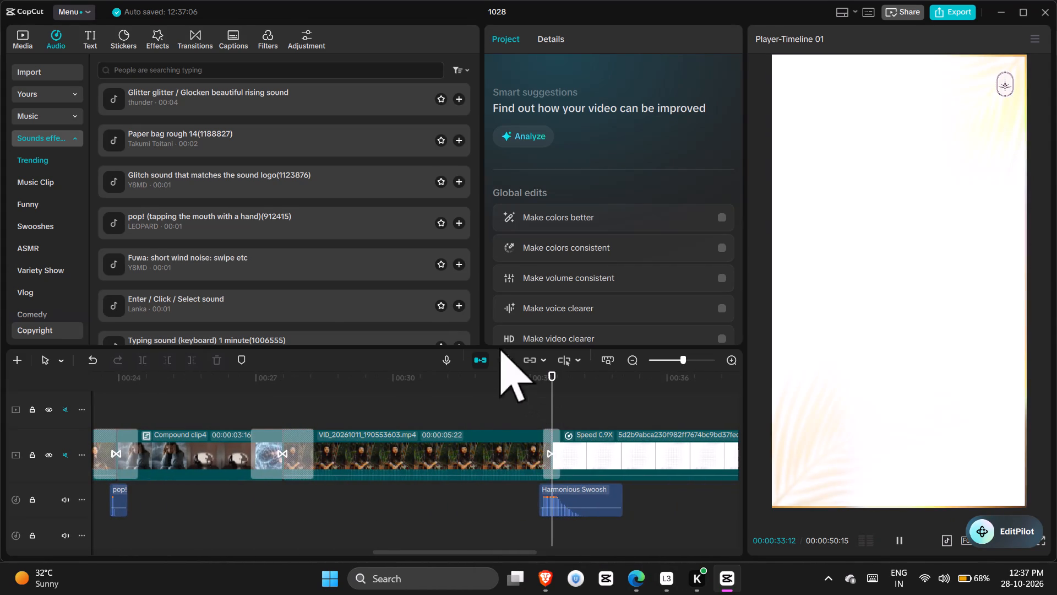
double_click(94, 31)
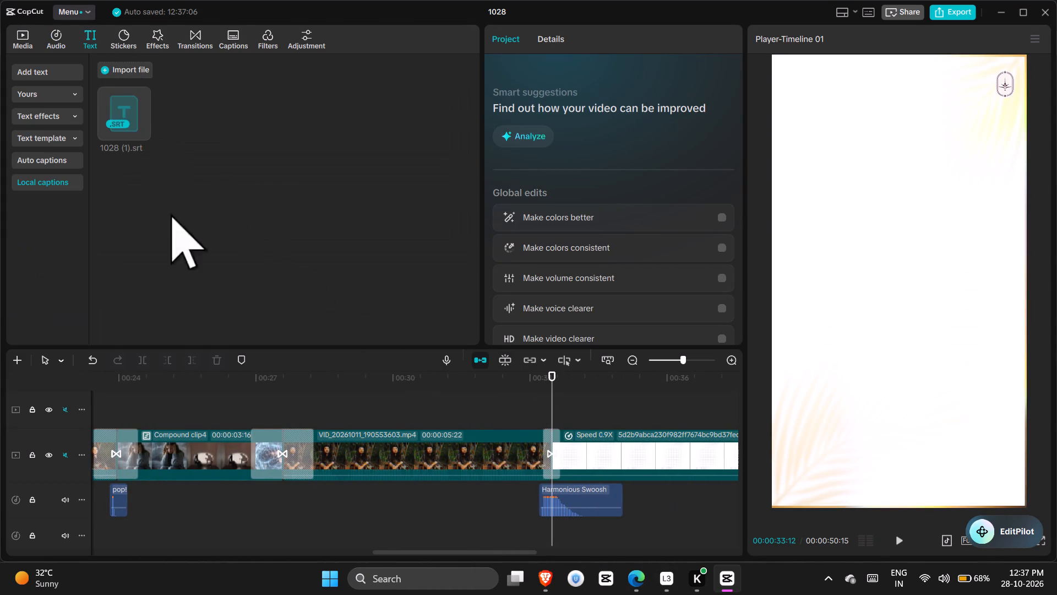
left_click(115, 74)
left_click(48, 75)
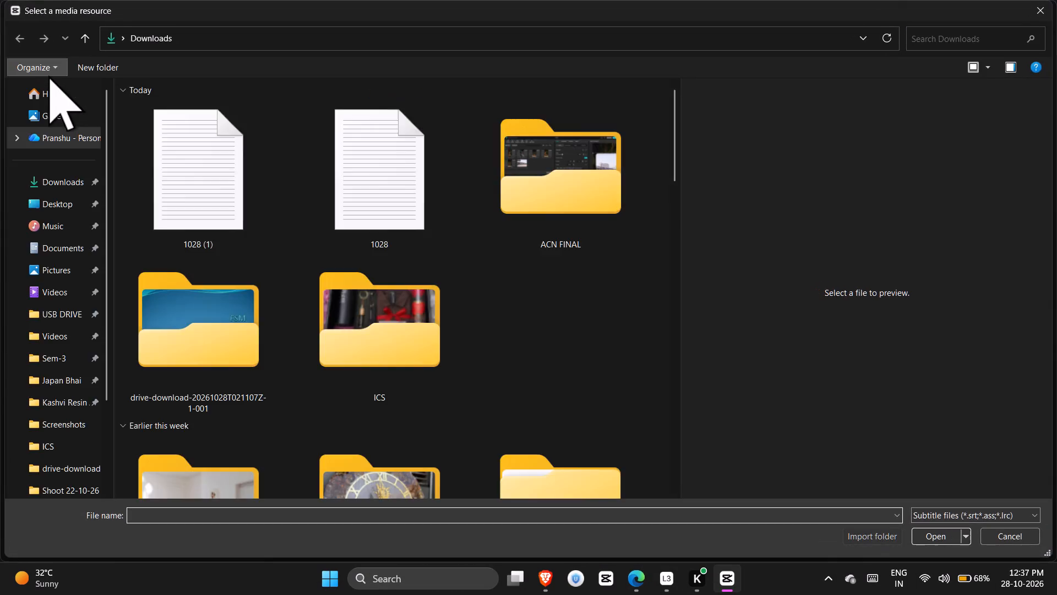
key("Escape")
left_click(52, 73)
left_click_drag(123, 82, 548, 409)
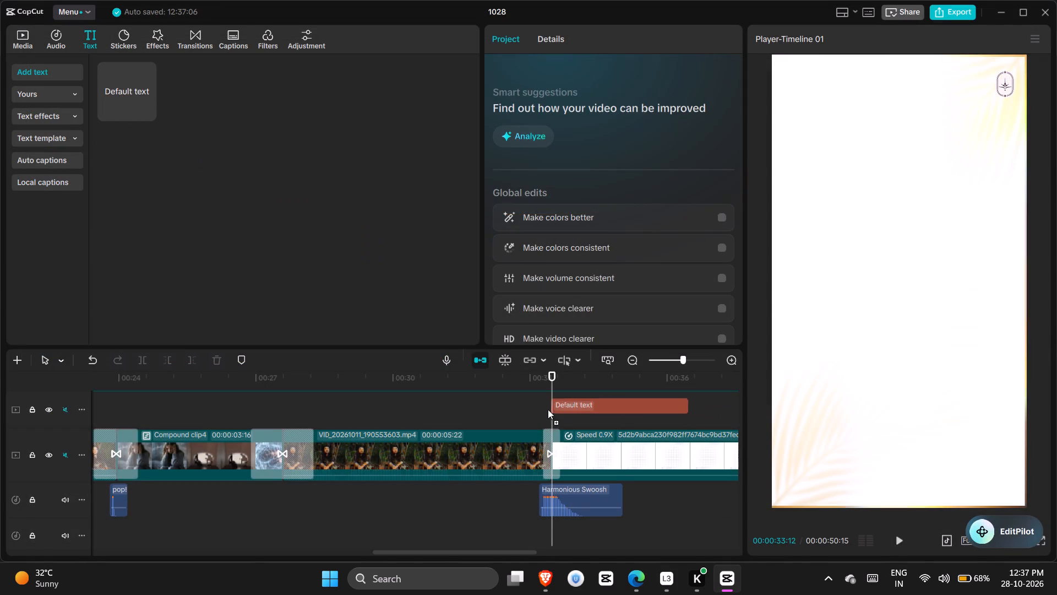
left_click_drag(548, 409, 554, 417)
double_click(554, 417)
double_click(549, 415)
left_click(549, 415)
key("space")
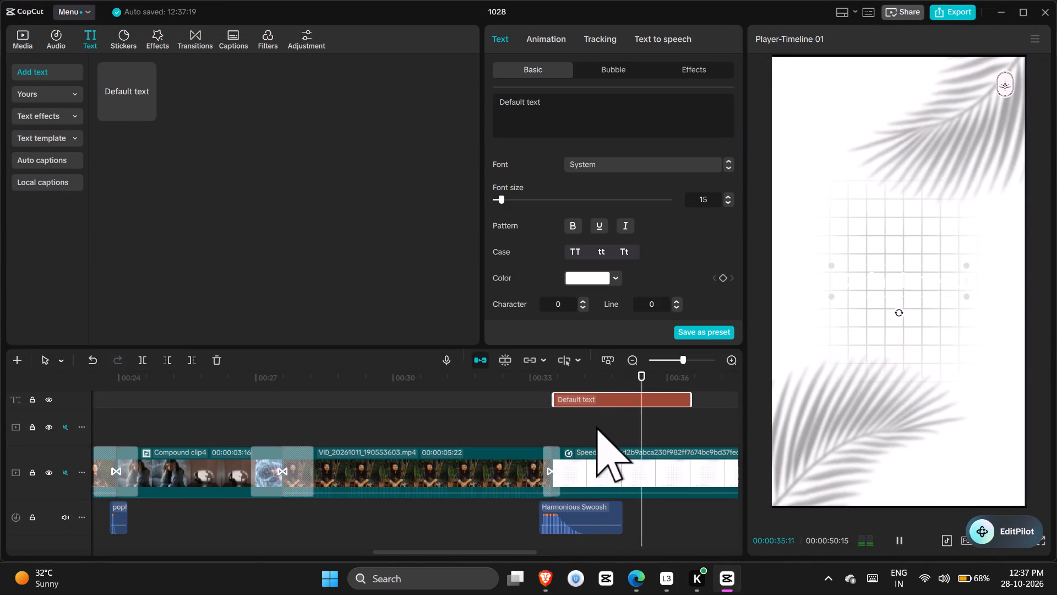
key("space")
Replace the default text with "And that's why i believe".
left_click(588, 402)
left_click(592, 117)
key("ctrl+a")
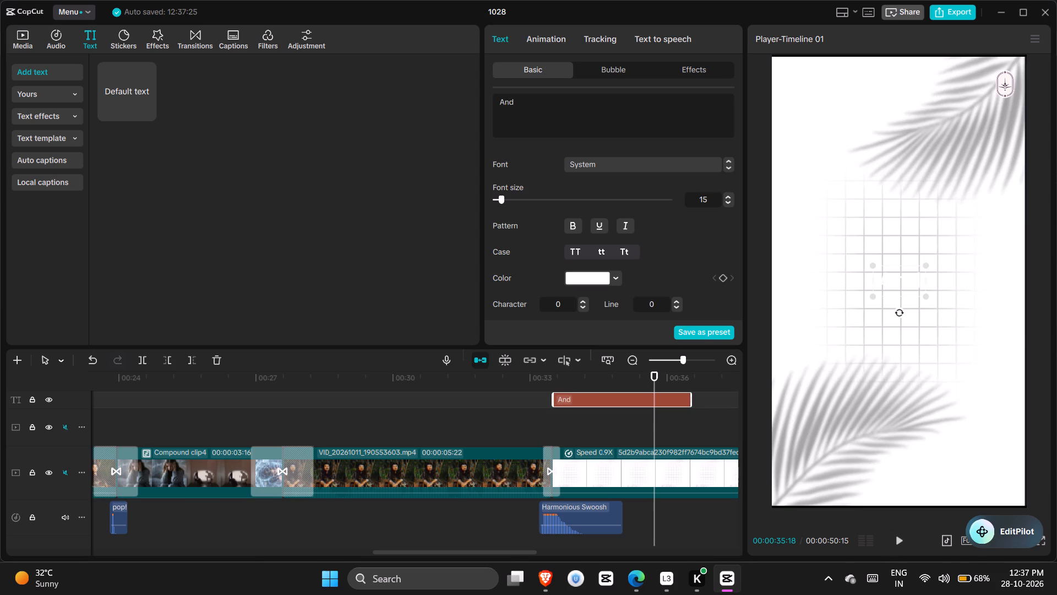
type("that'swhyi")
key("BackSpace")
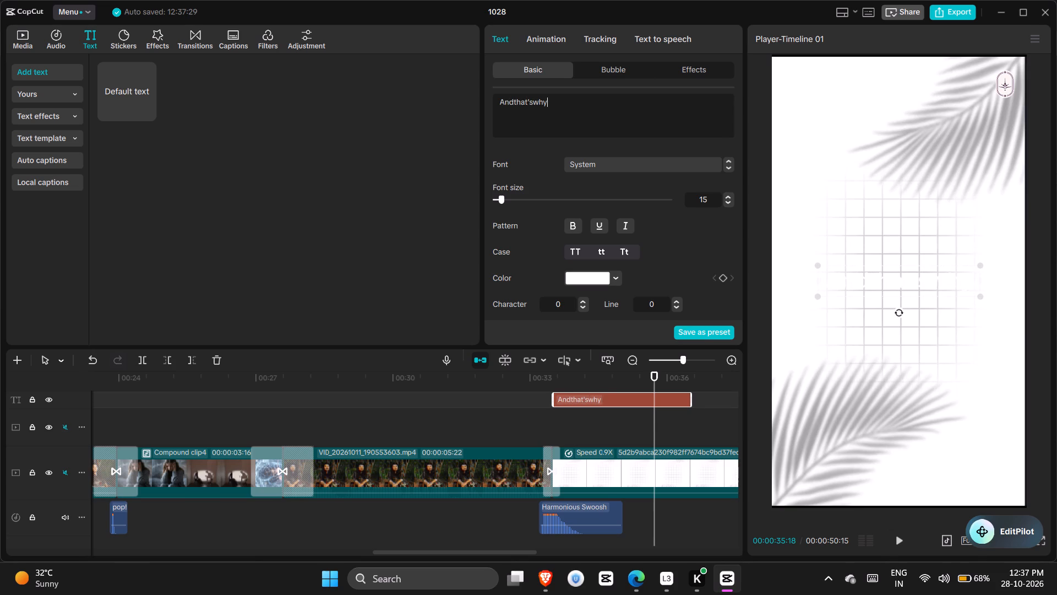
key("BackSpace")
key("BackSpace")
key("BackSpace")
key("BackSpace")
key("BackSpace")
key("BackSpace")
key("BackSpace")
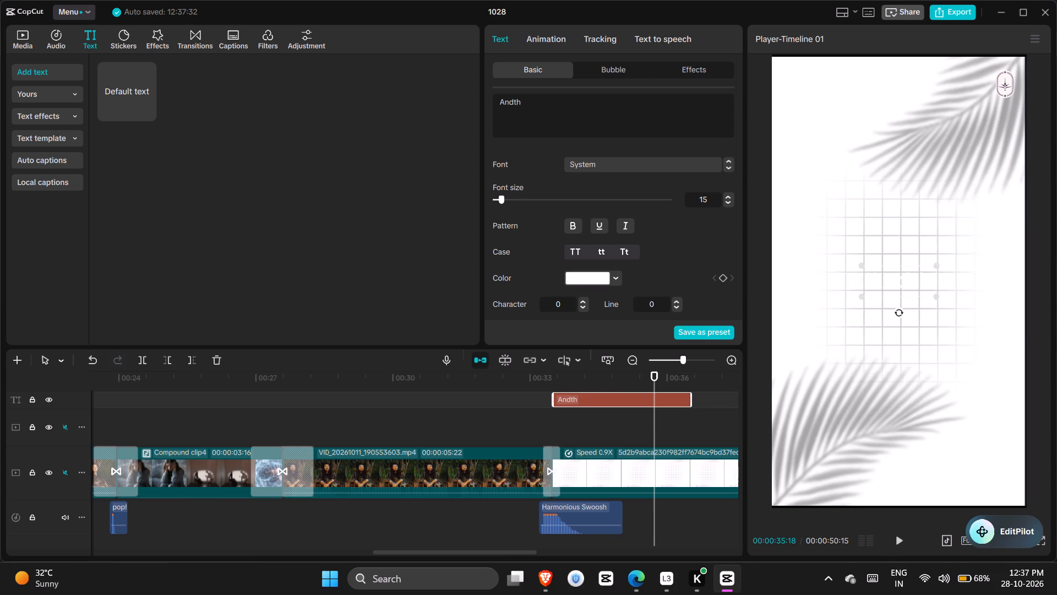
key("BackSpace")
key("space")
key("BackSpace")
key("BackSpace")
key("space")
type("that")
type("'s")
key("space")
type("why")
key("space")
type("i believe")
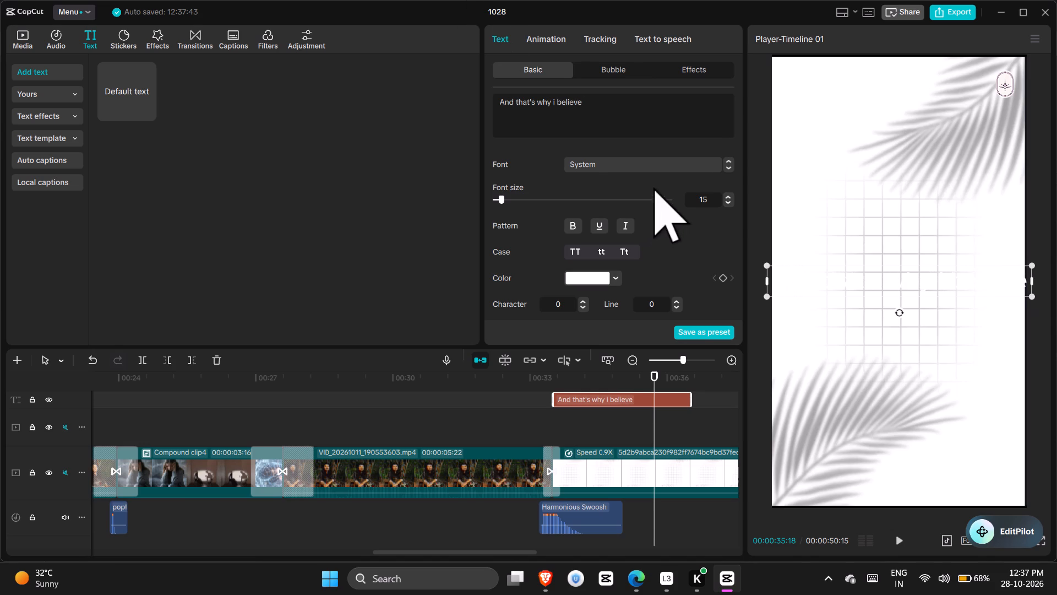
Try several colours on the text and set it to dark magenta, hex 950066.
left_click(578, 279)
left_click_drag(579, 331, 643, 300)
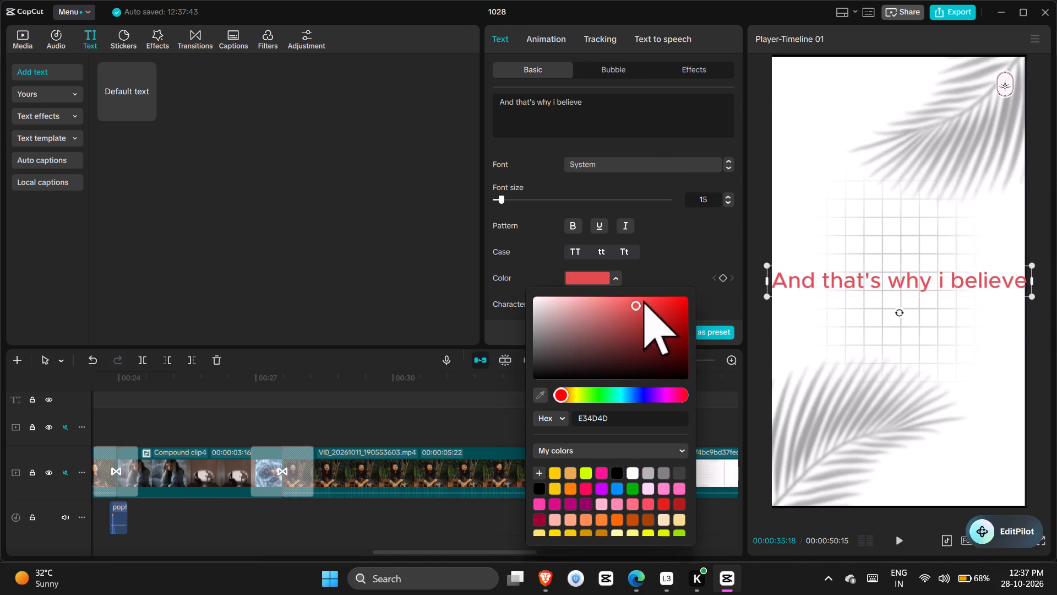
left_click_drag(643, 300, 675, 288)
left_click(617, 472)
double_click(604, 489)
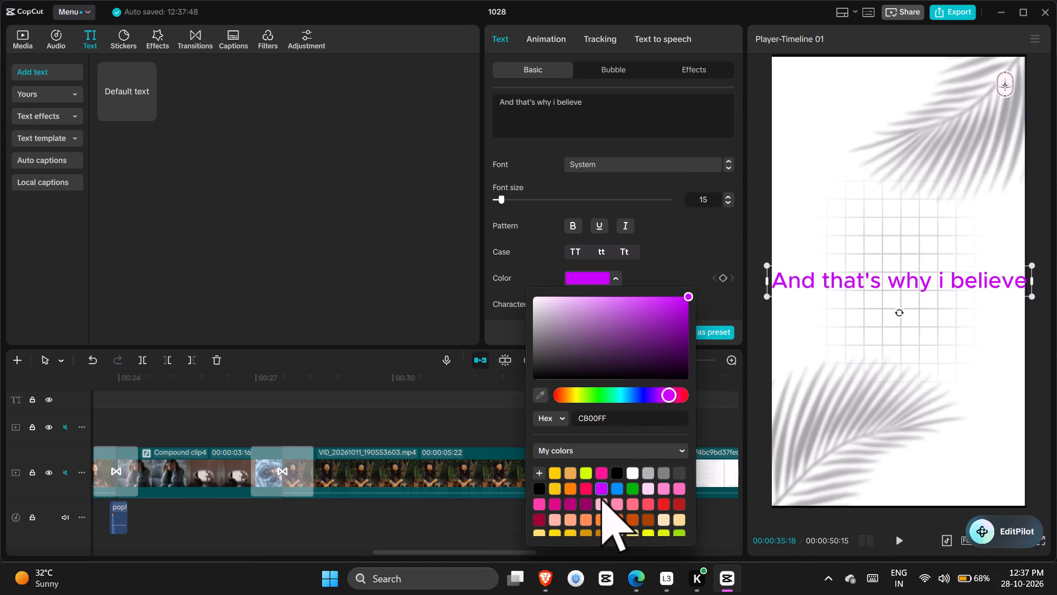
left_click(584, 502)
double_click(602, 507)
left_click(585, 506)
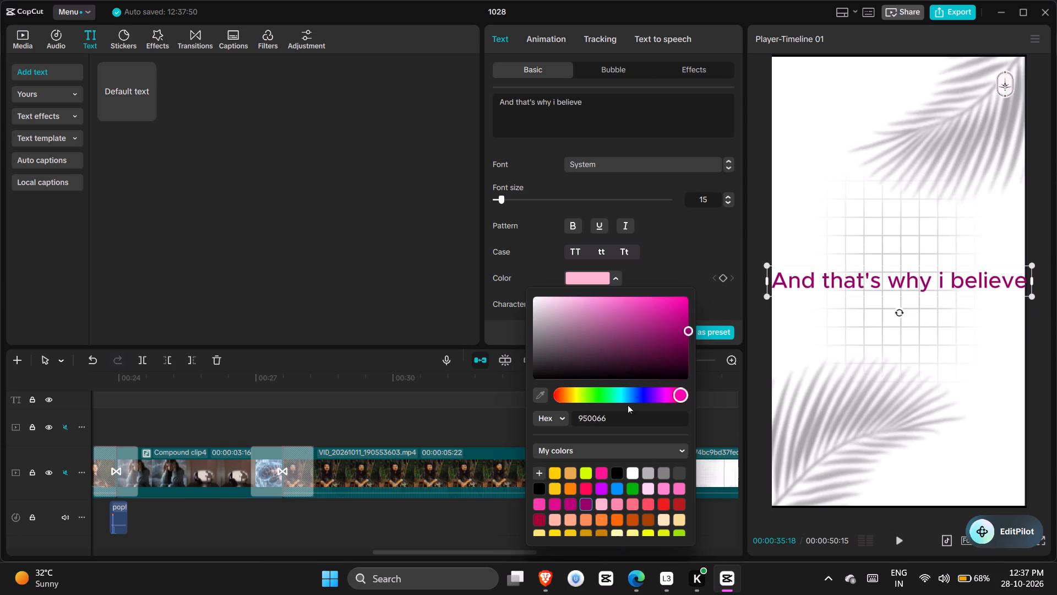
double_click(672, 256)
Change the text's font to Alfabet Black.
left_click(602, 160)
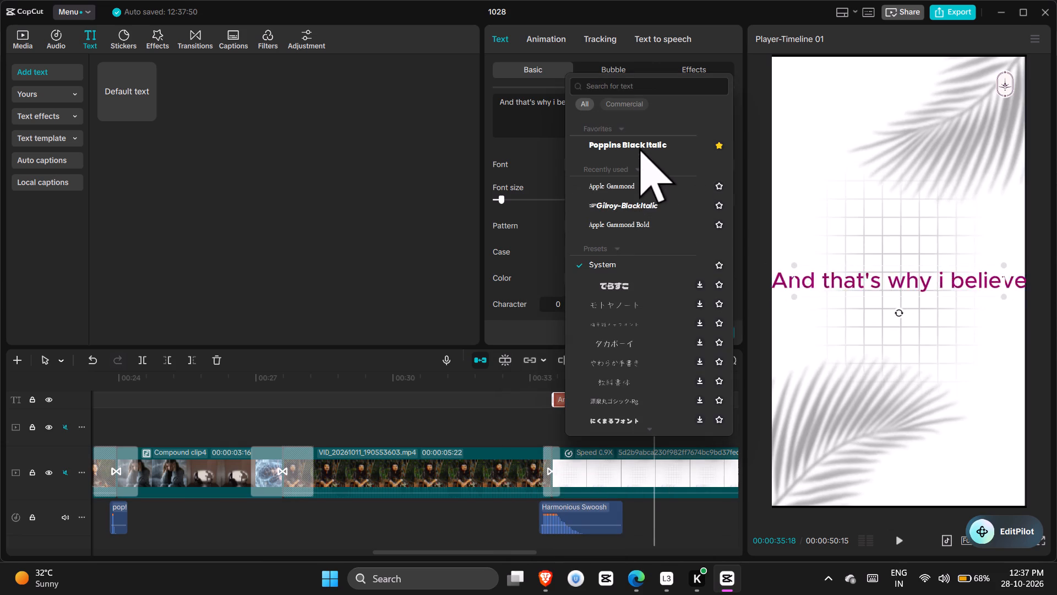
left_click(616, 247)
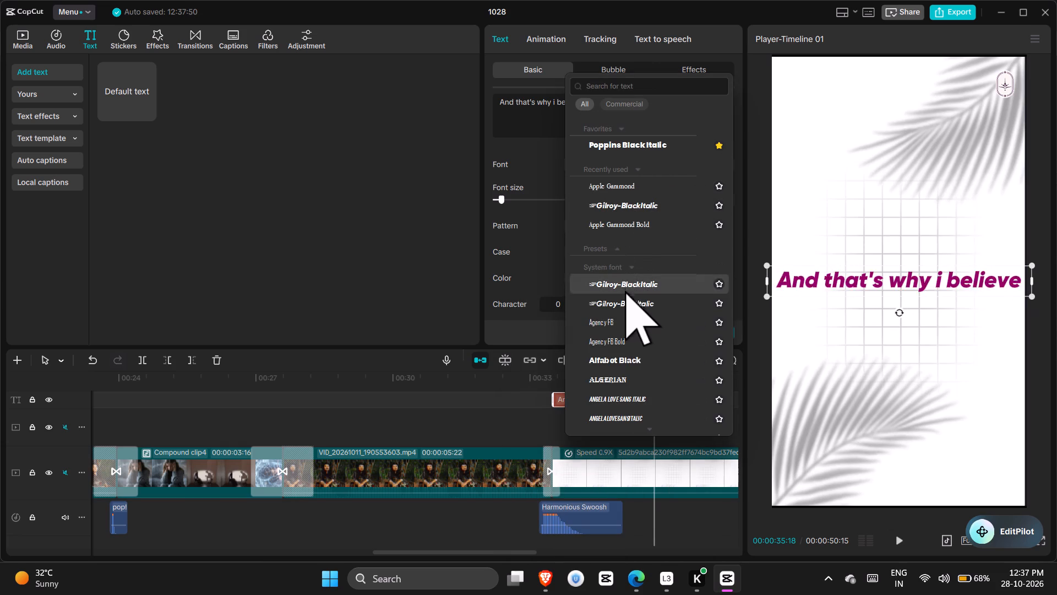
left_click(625, 360)
Scale the text down to fit within the frame and move it, horizontally centred, to just above the grid.
left_click_drag(1036, 294, 1000, 280)
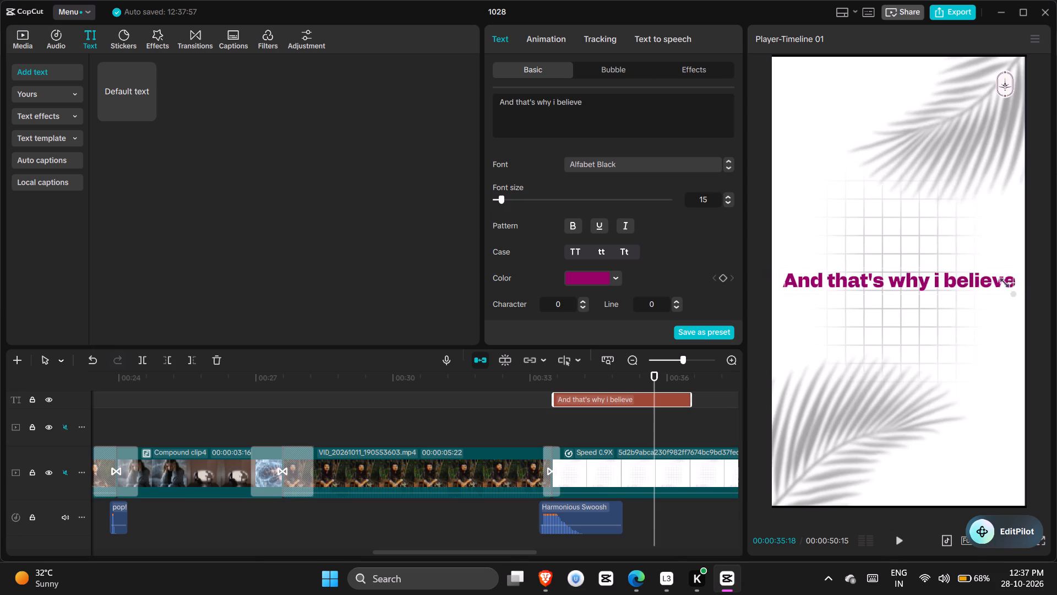
left_click_drag(1000, 280, 967, 271)
left_click(967, 271)
left_click_drag(948, 282, 947, 161)
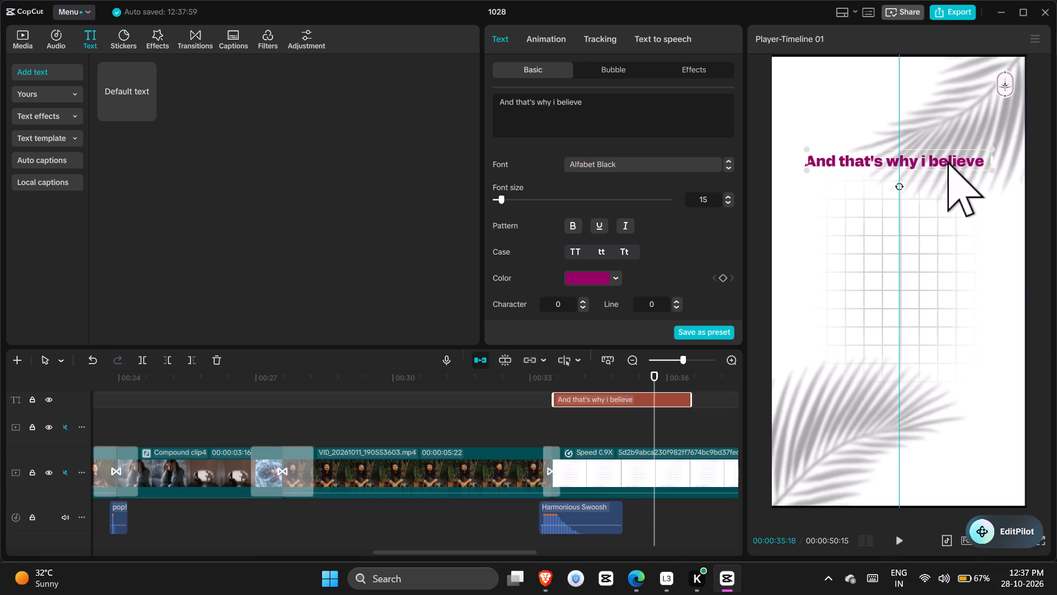
left_click_drag(947, 161, 949, 161)
Append two dots so the text reads "And that's why i believe.." and play it back from the clip's start.
double_click(623, 111)
left_click(623, 111)
key("period")
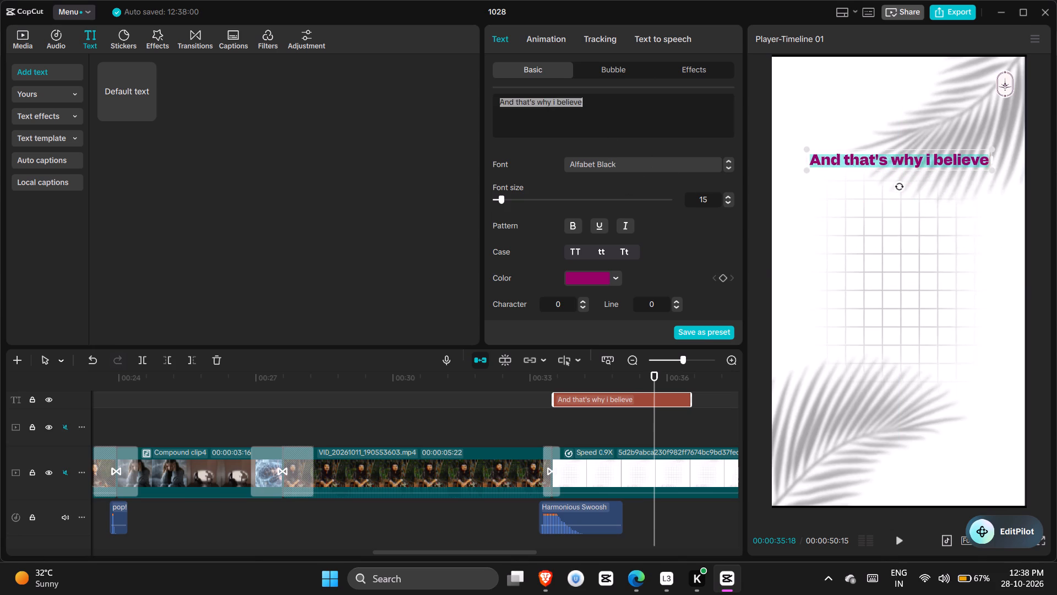
key("ctrl+z")
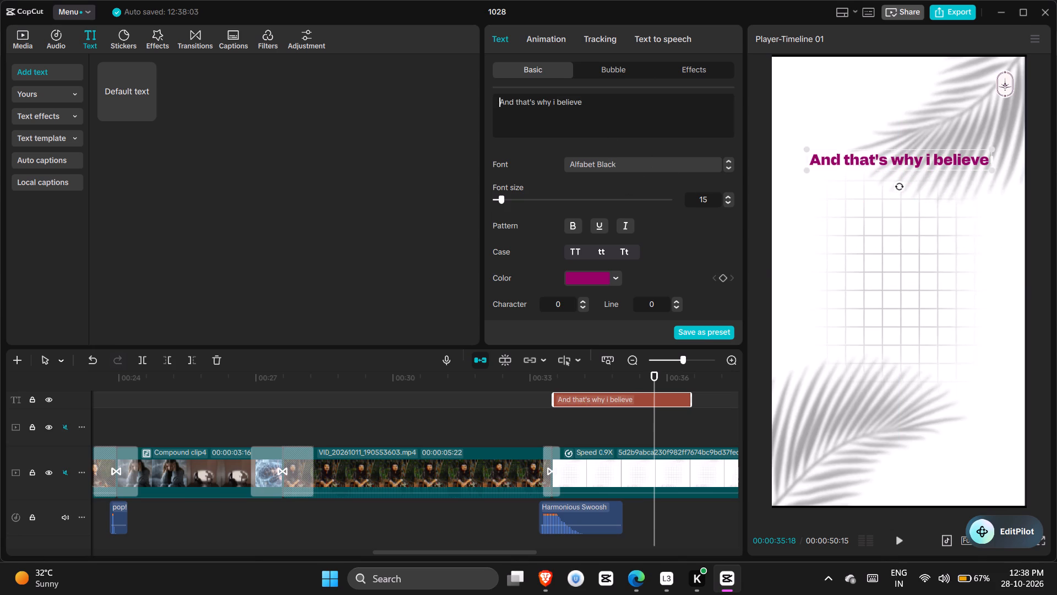
left_click(618, 106)
left_click(614, 100)
type("..")
left_click(574, 424)
key("space")
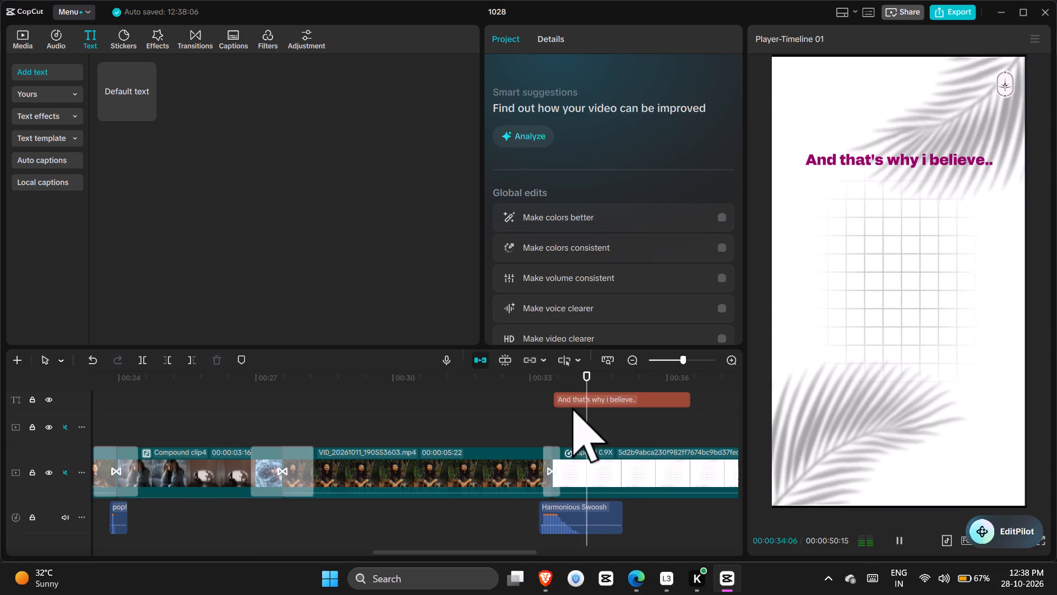
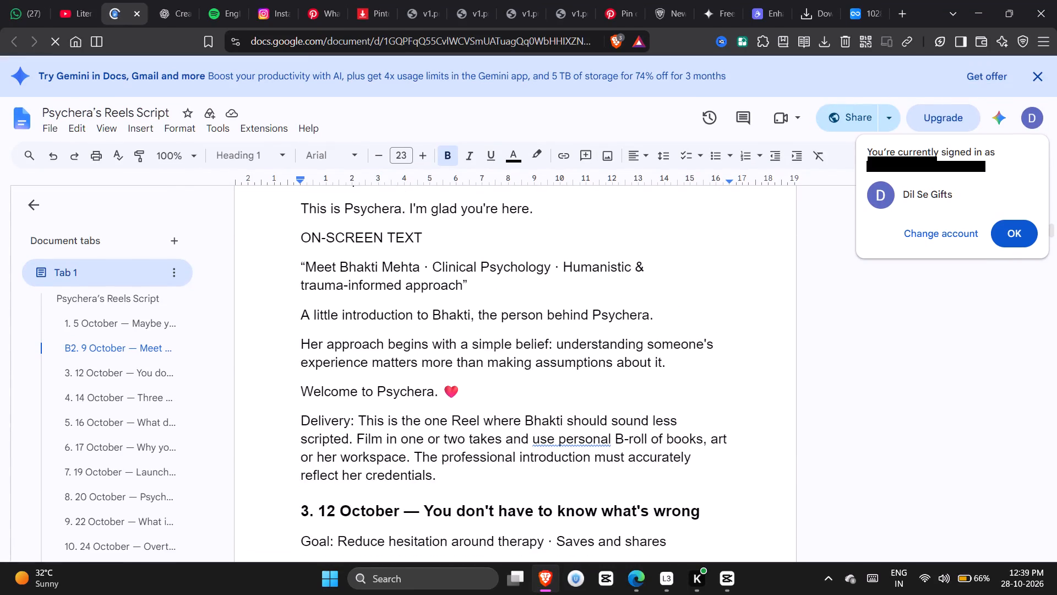
Copy "manas ne samjavu etlu j mahatv nu che jetlu eni problems ne" from the 9 October reel in the script document.
scroll(627, 367, "down", 1)
scroll(530, 302, "up", 7)
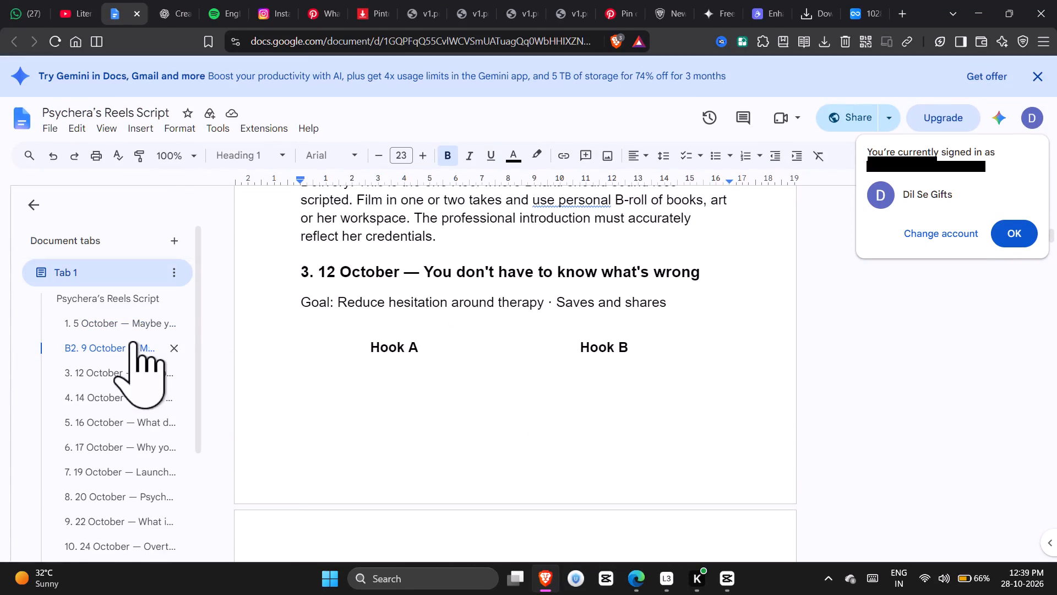
scroll(716, 326, "up", 2)
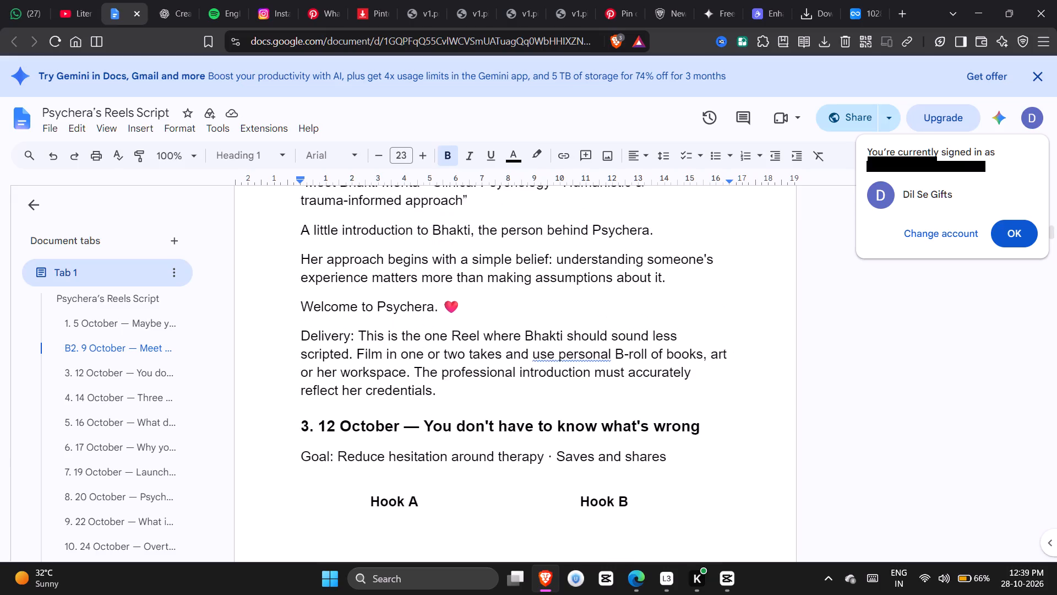
scroll(466, 326, "up", 3)
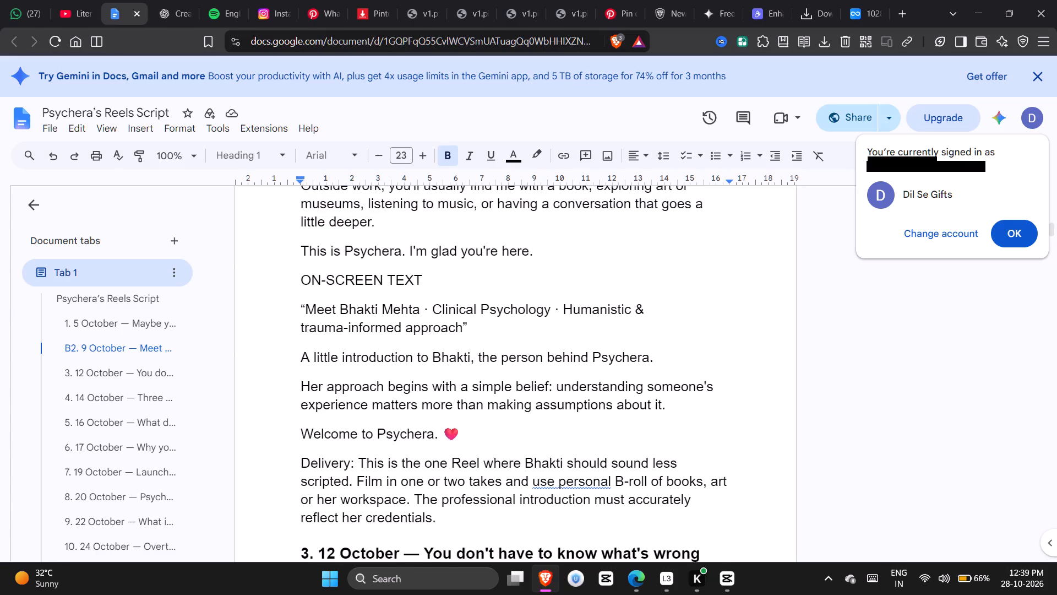
scroll(450, 309, "up", 3)
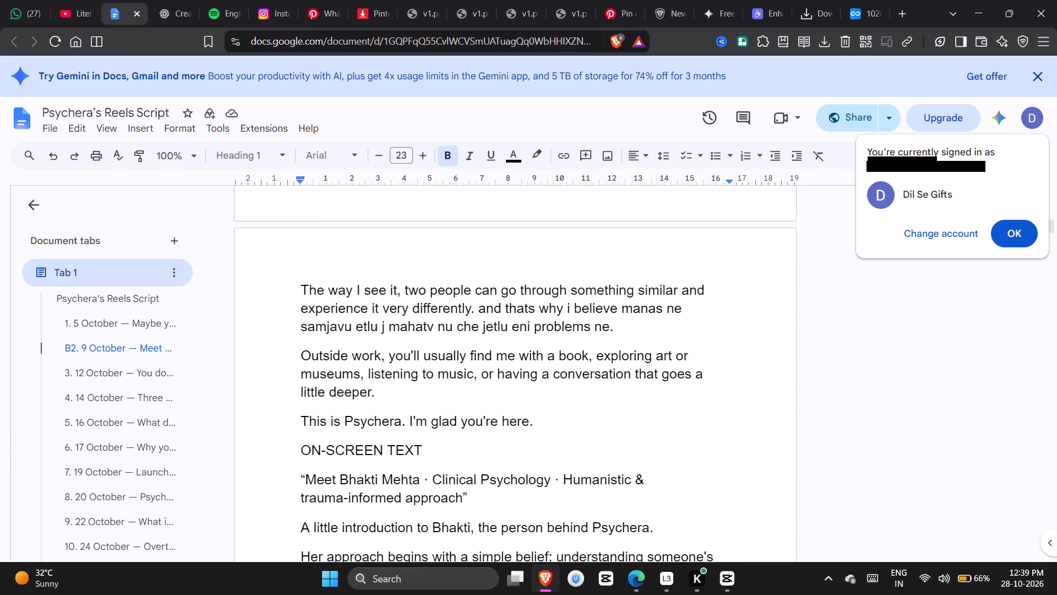
scroll(499, 331, "up", 2)
scroll(497, 331, "down", 1)
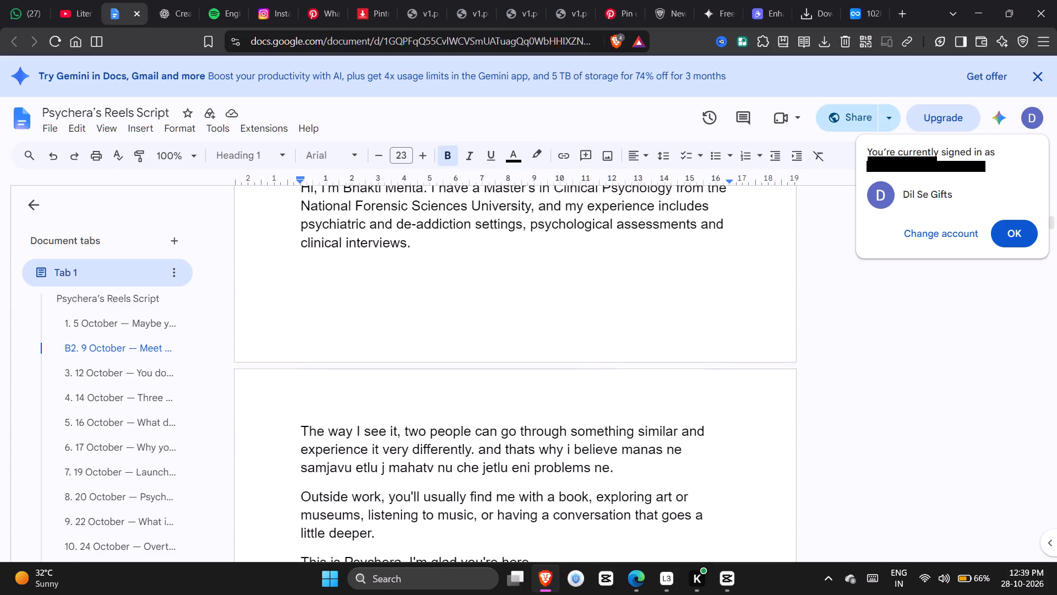
scroll(497, 331, "down", 2)
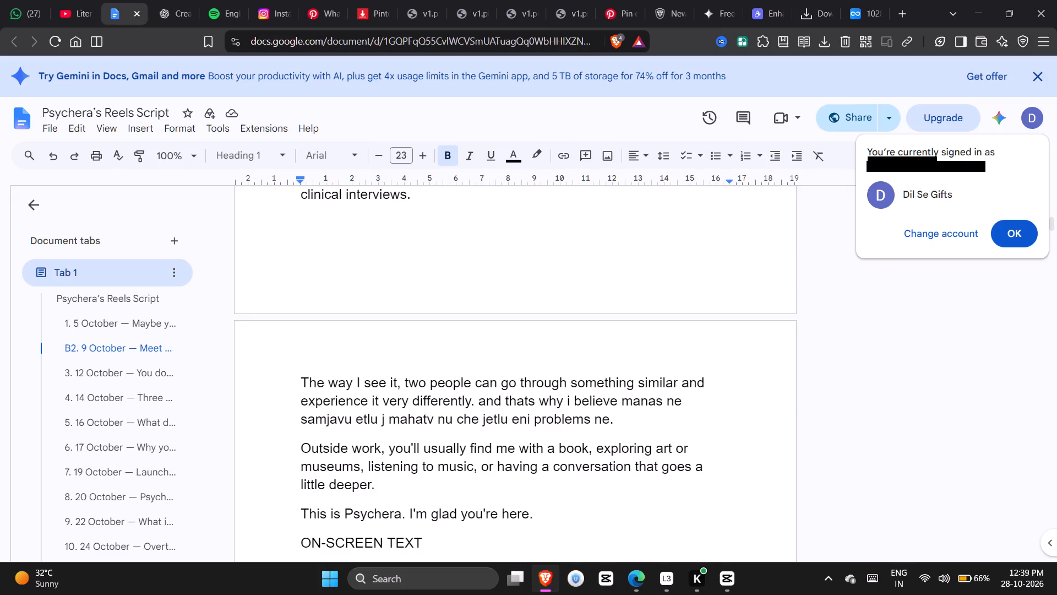
left_click_drag(617, 401, 605, 418)
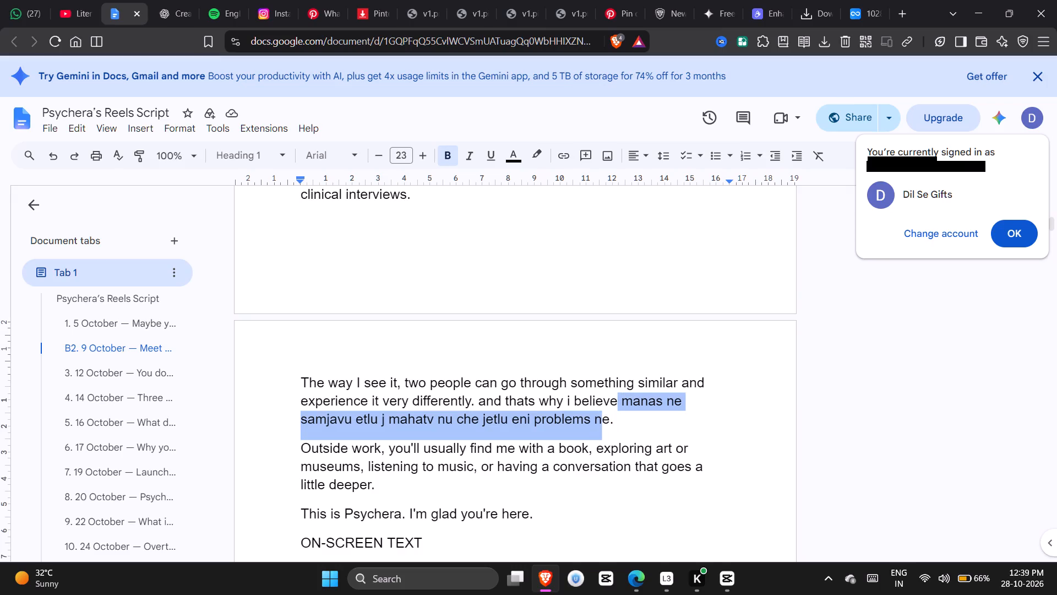
left_click_drag(605, 418, 608, 420)
key("ctrl+c")
Search Google in a new tab for the copied phrase followed by "text in gujarati".
key("ctrl+t")
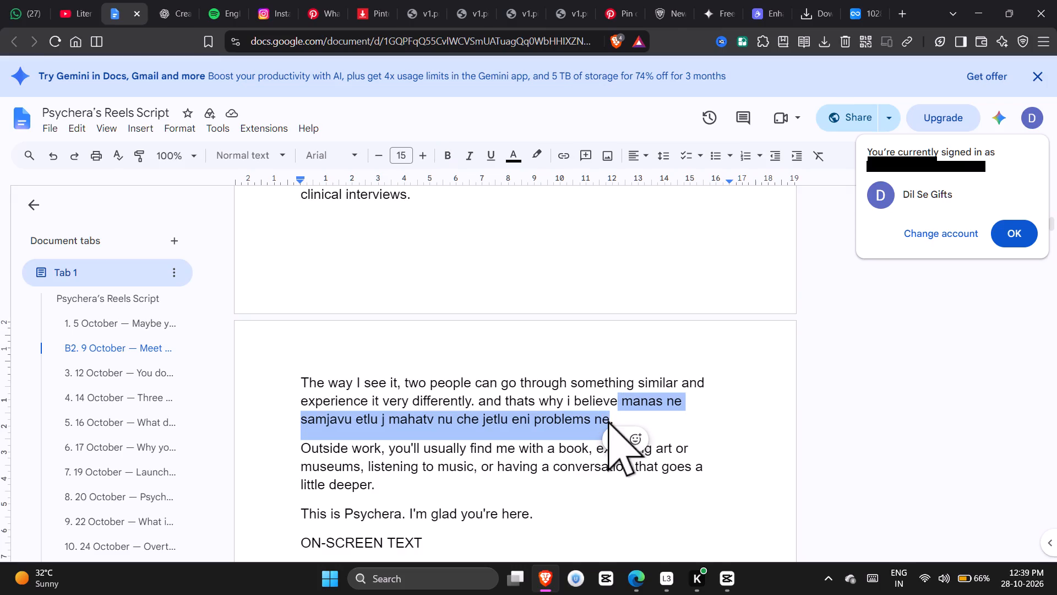
type("google")
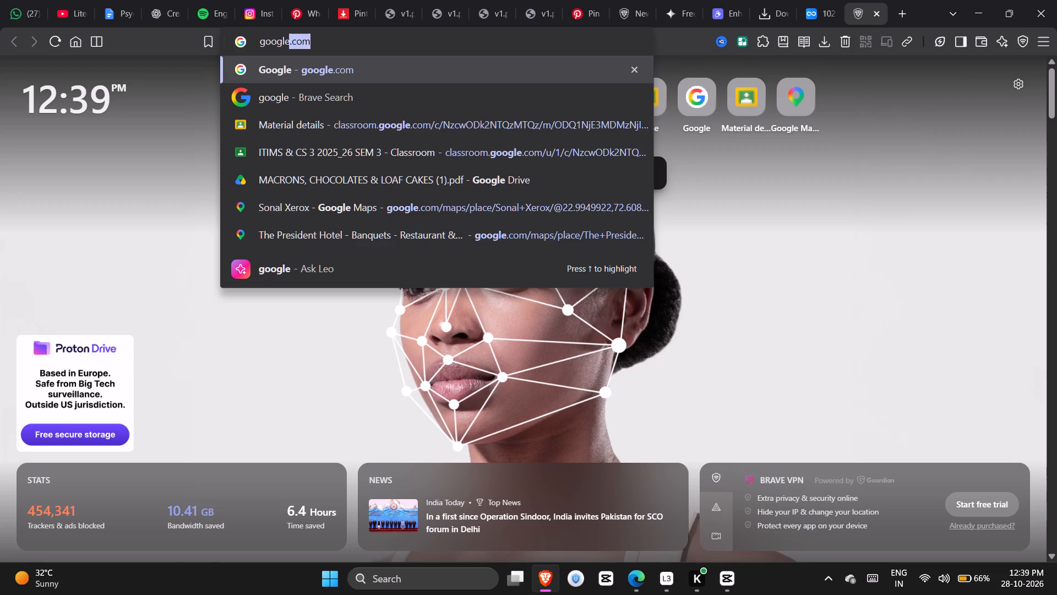
key("Right")
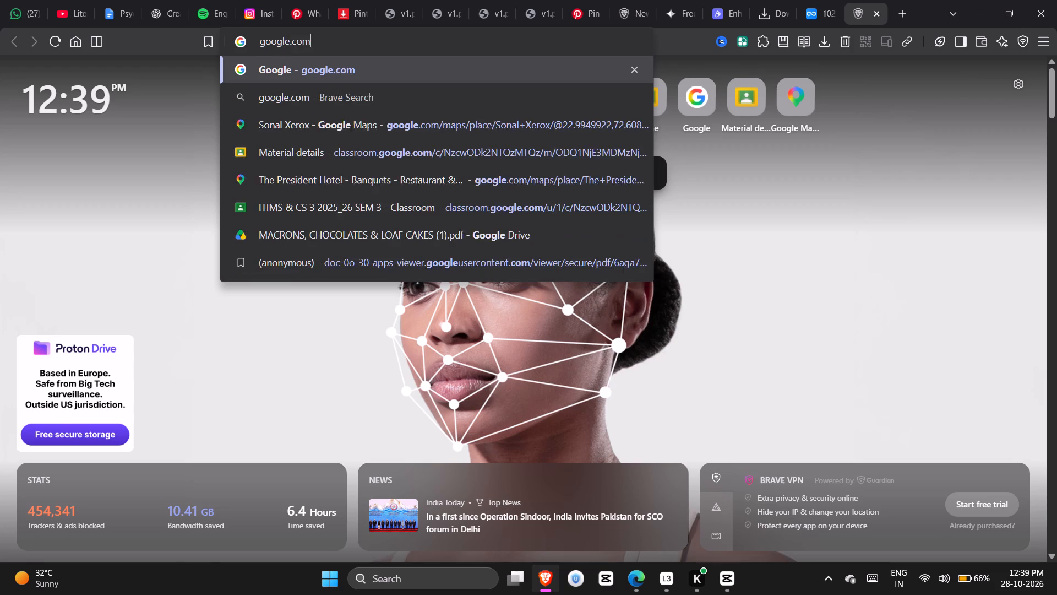
key("Return")
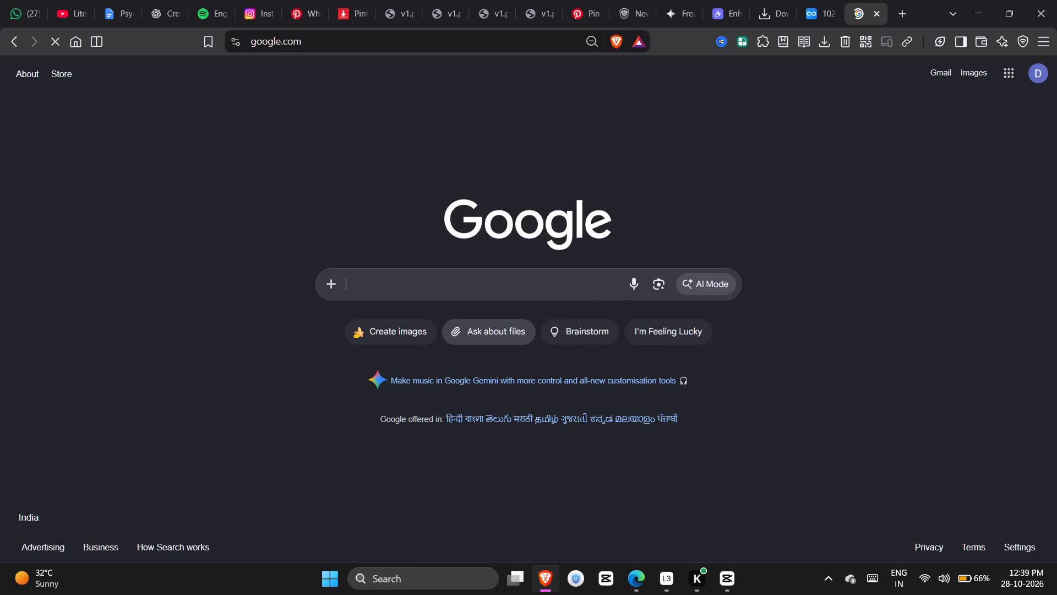
left_click(560, 286)
key("ctrl+v")
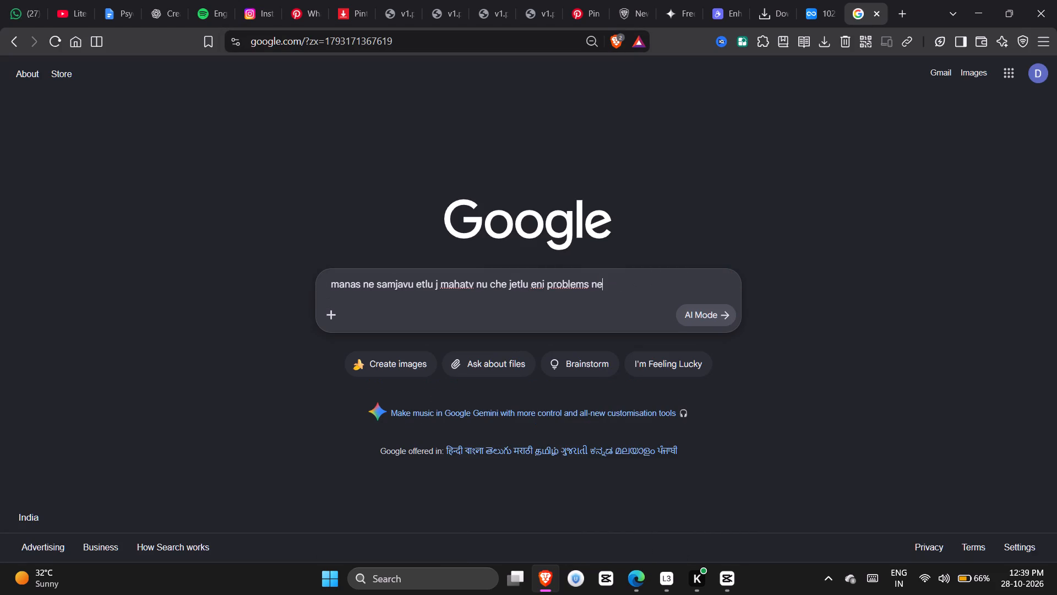
key("shift+Return")
type("ing")
key("BackSpace")
key("BackSpace")
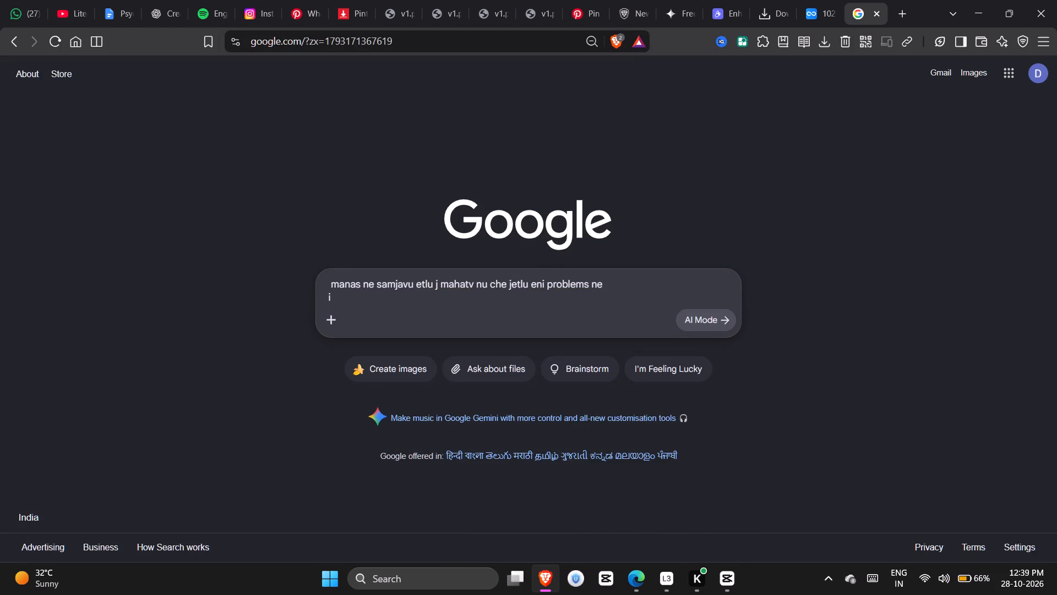
key("BackSpace")
type("tet")
key("BackSpace")
type("xtin")
key("BackSpace")
key("BackSpace")
key("space")
type("in gujarati")
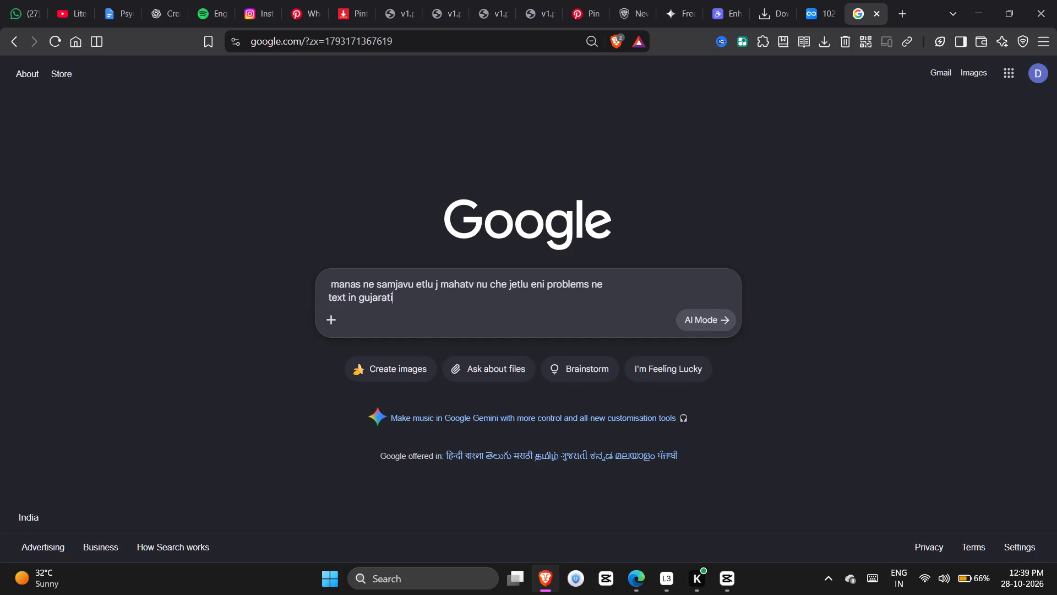
key("Return")
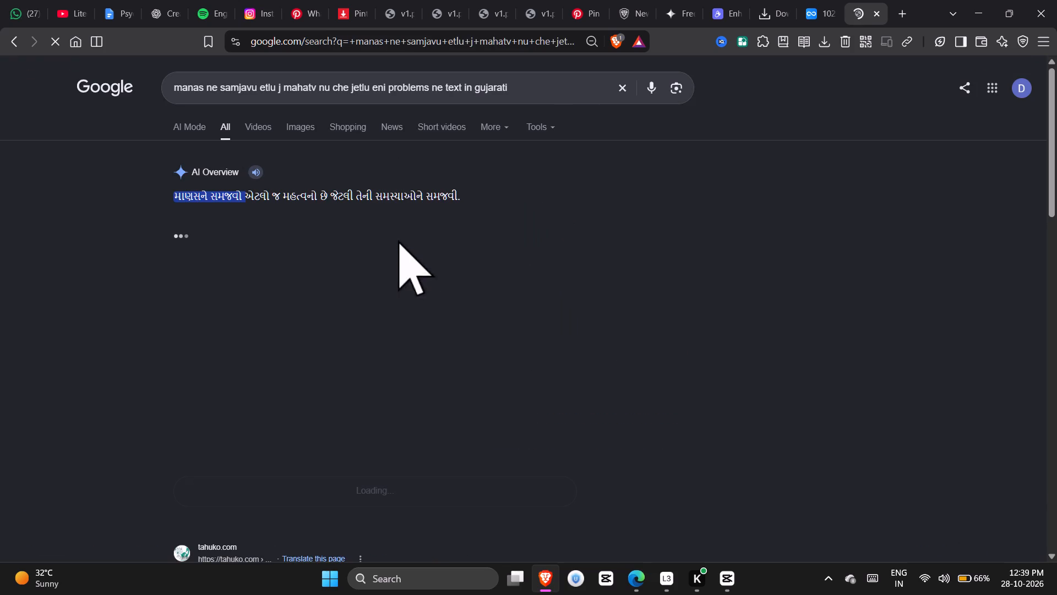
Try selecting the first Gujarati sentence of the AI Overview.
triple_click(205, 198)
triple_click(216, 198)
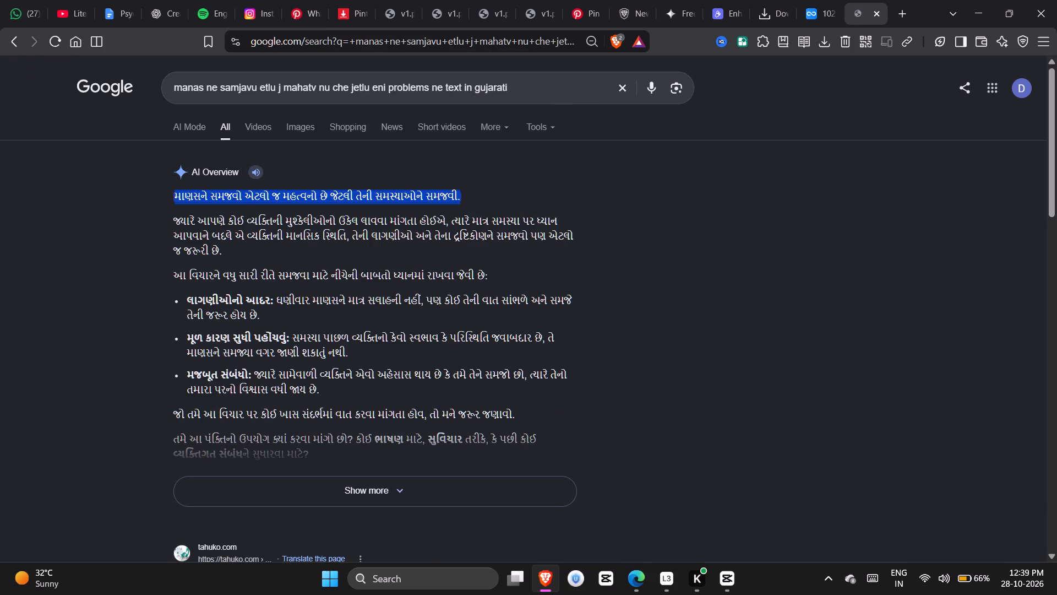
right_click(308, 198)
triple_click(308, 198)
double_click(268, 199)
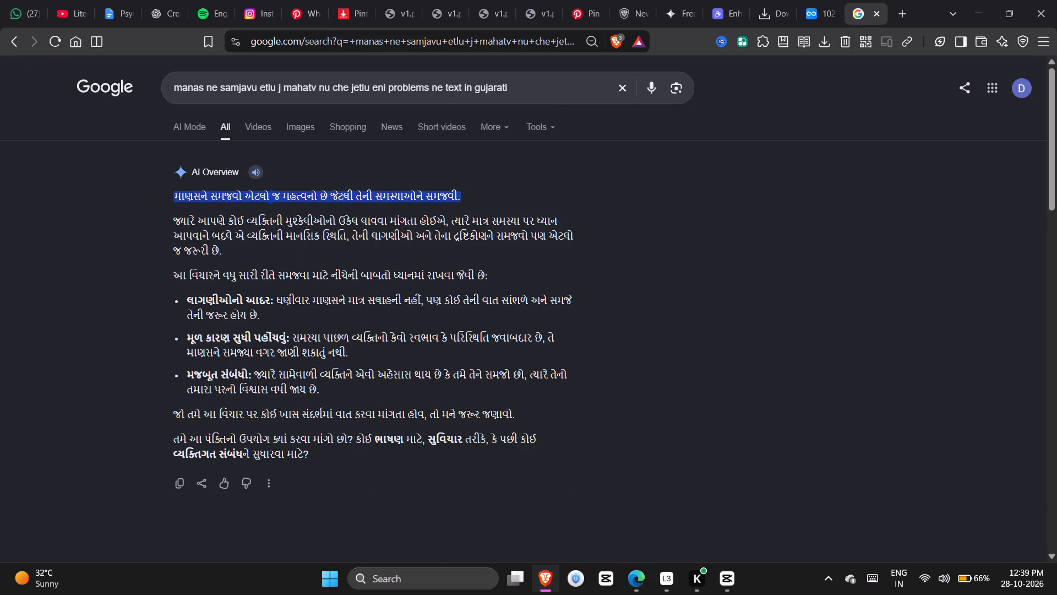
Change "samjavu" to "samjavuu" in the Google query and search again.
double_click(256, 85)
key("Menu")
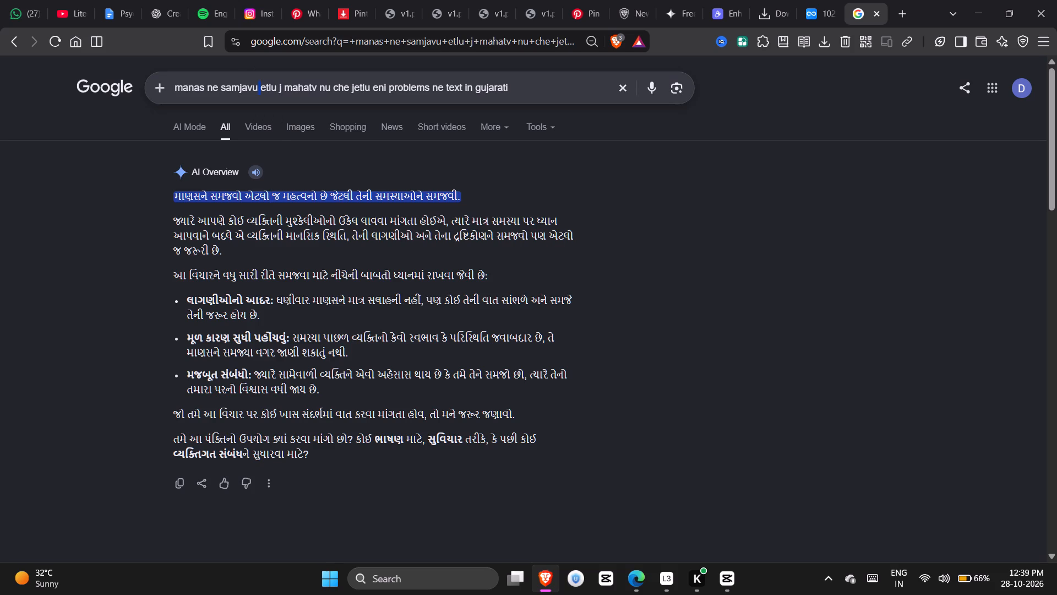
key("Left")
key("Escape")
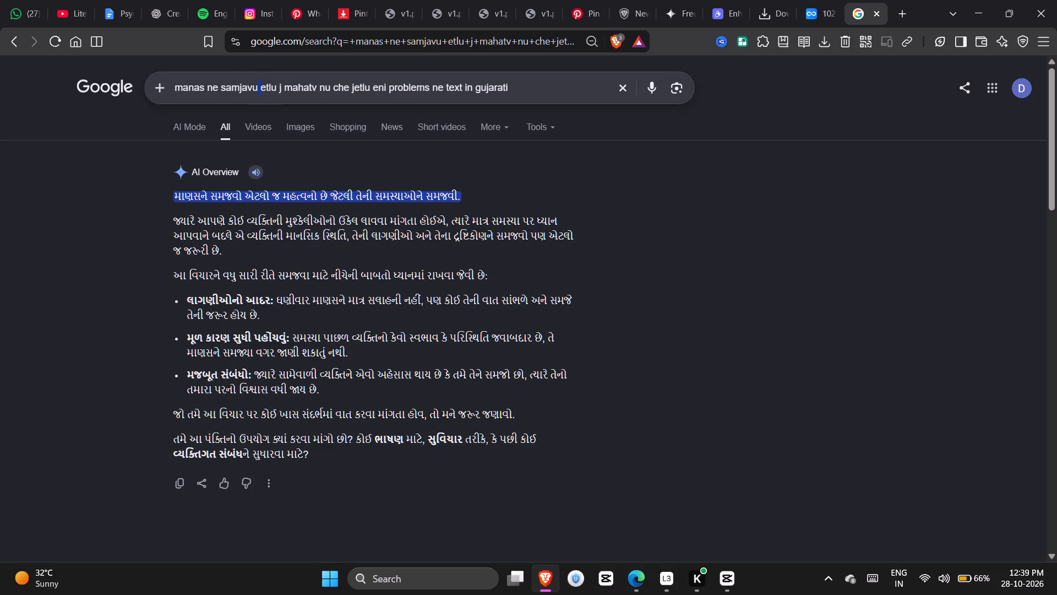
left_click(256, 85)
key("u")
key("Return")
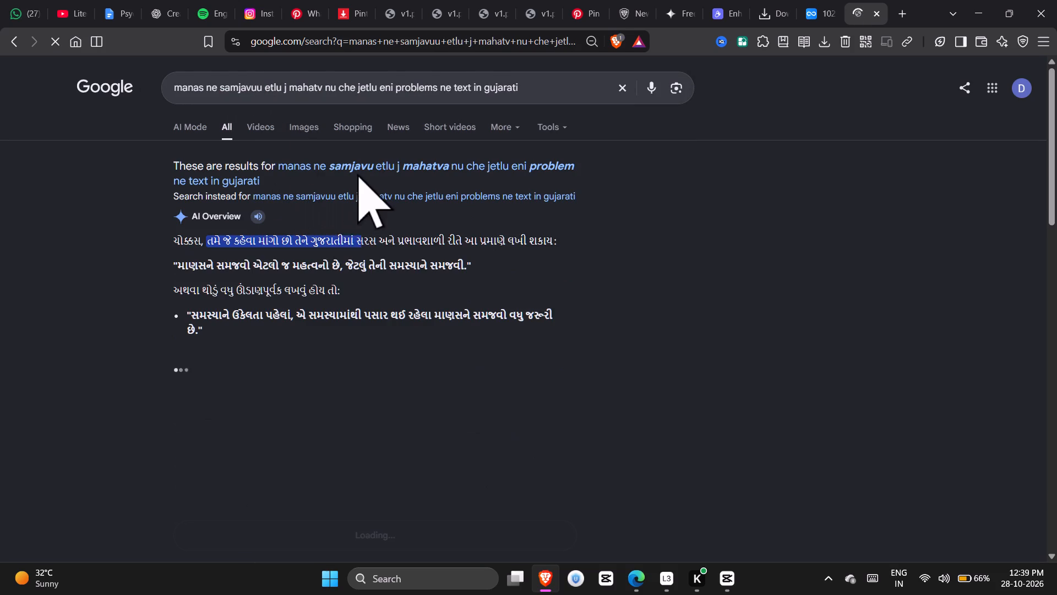
Restore the spelling "samjavu" in the Google query and rerun the search.
key("ctrl+z")
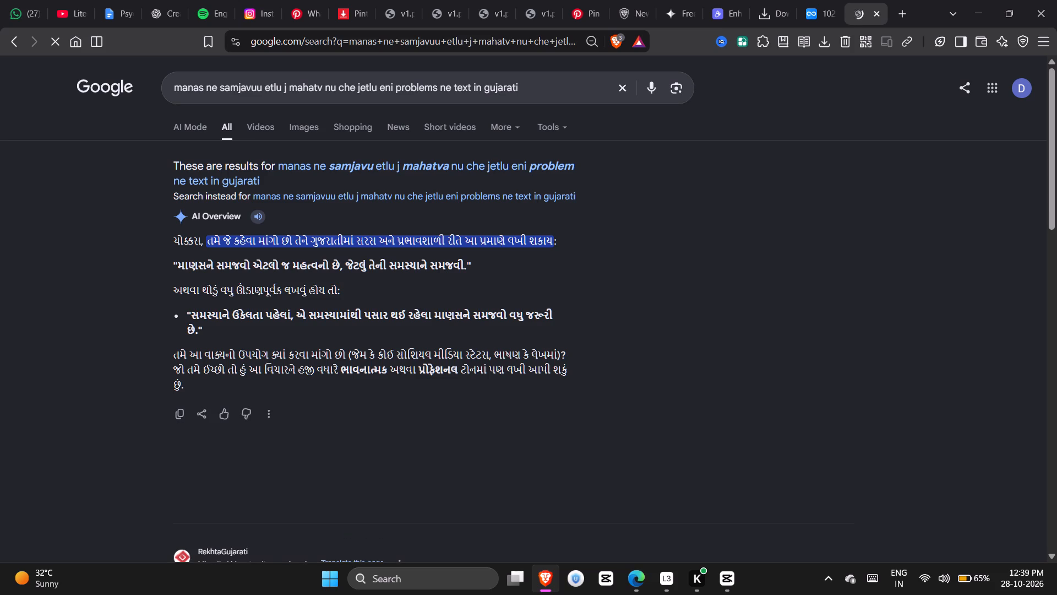
left_click(255, 89)
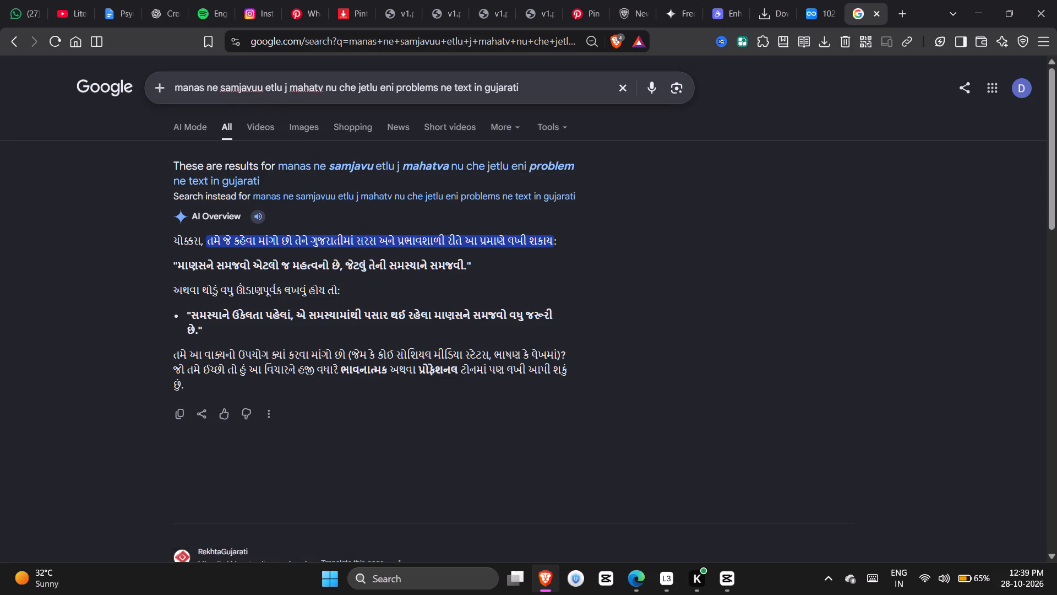
key("BackSpace")
key("Return")
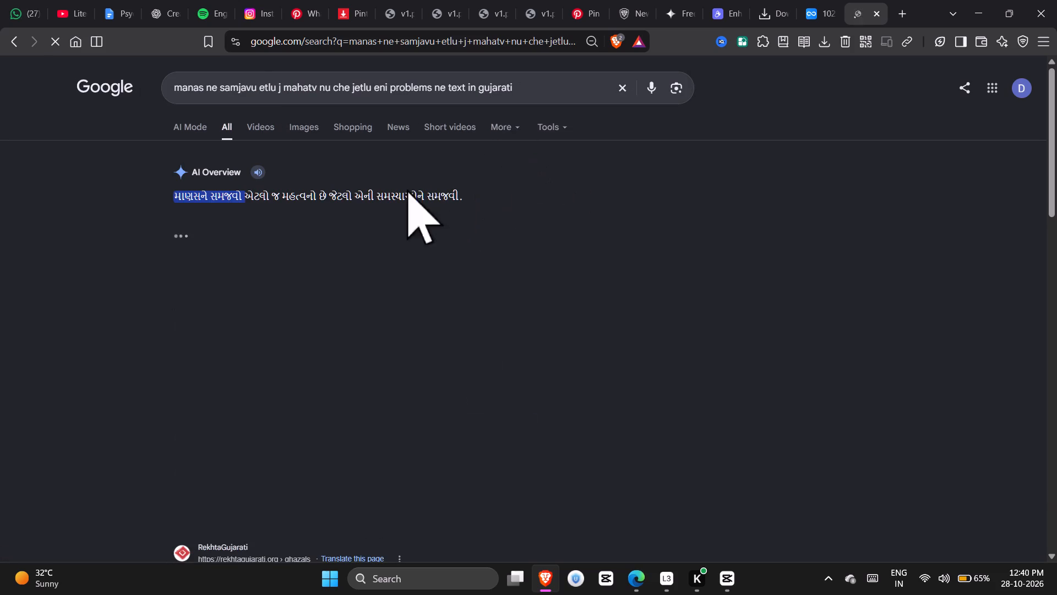
Copy the opening Gujarati sentence of the AI Overview and briefly check the CapCut project before returning to the browser.
triple_click(261, 196)
right_click(261, 196)
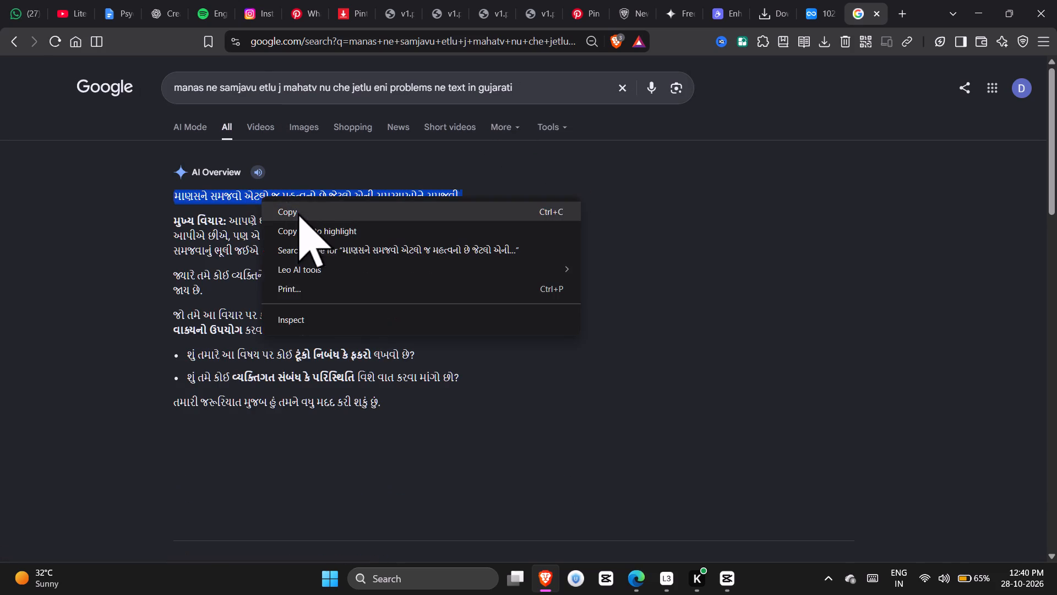
left_click(302, 213)
key("alt+Tab")
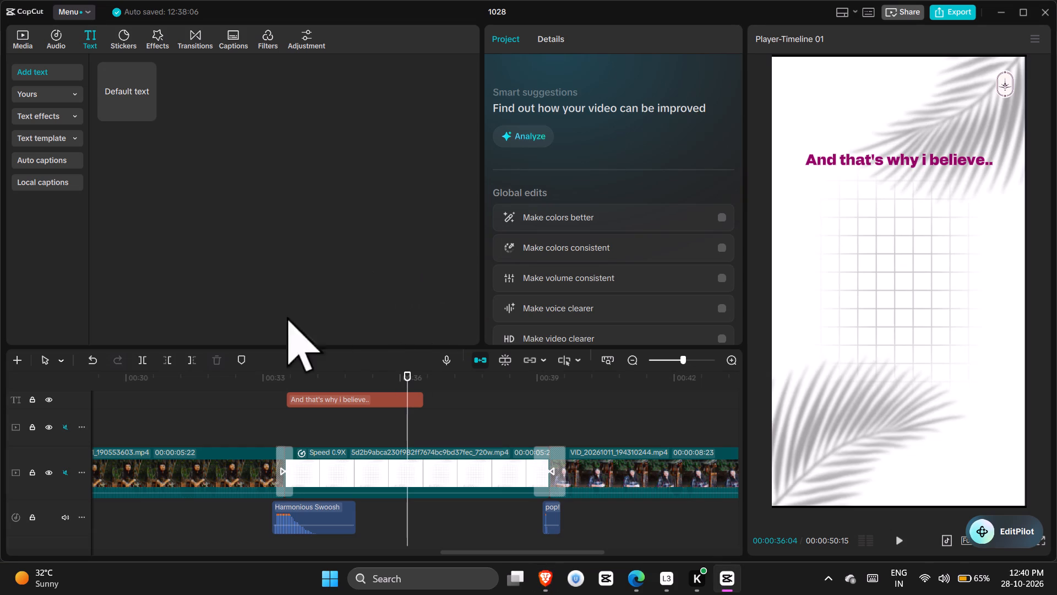
key("alt+Tab")
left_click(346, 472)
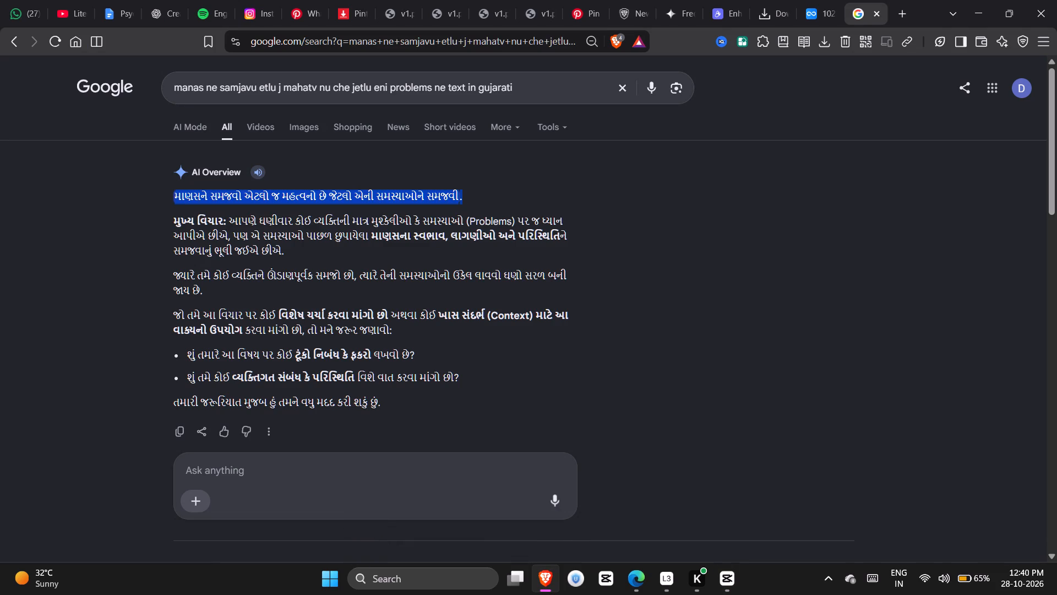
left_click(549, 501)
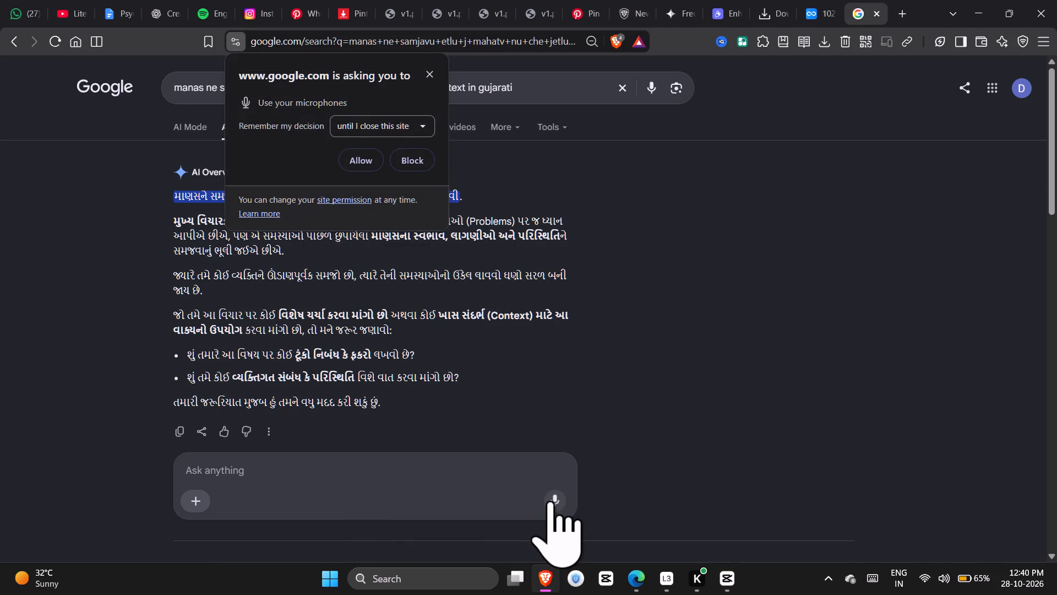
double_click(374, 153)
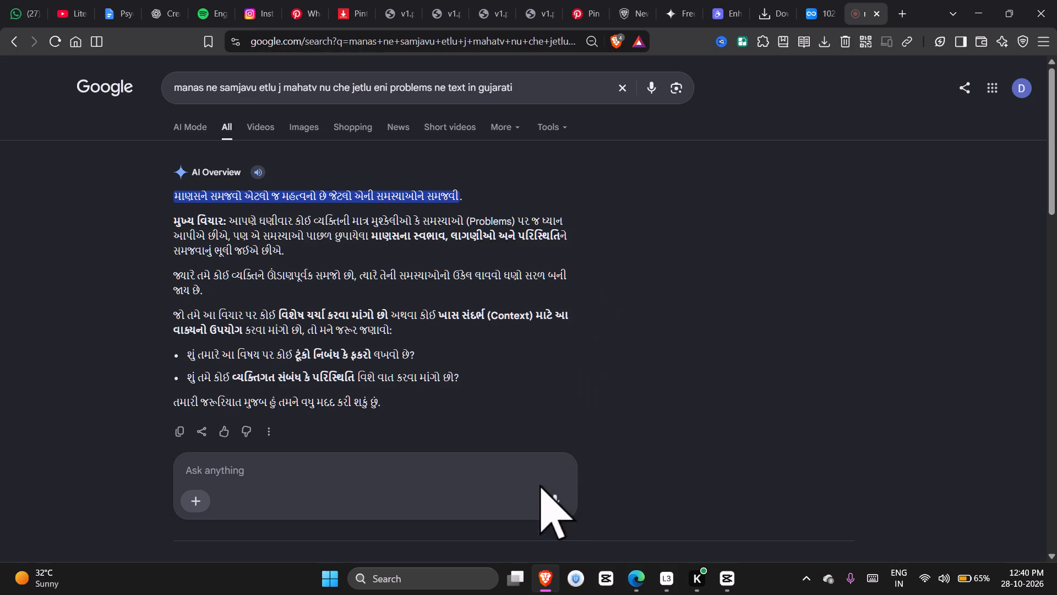
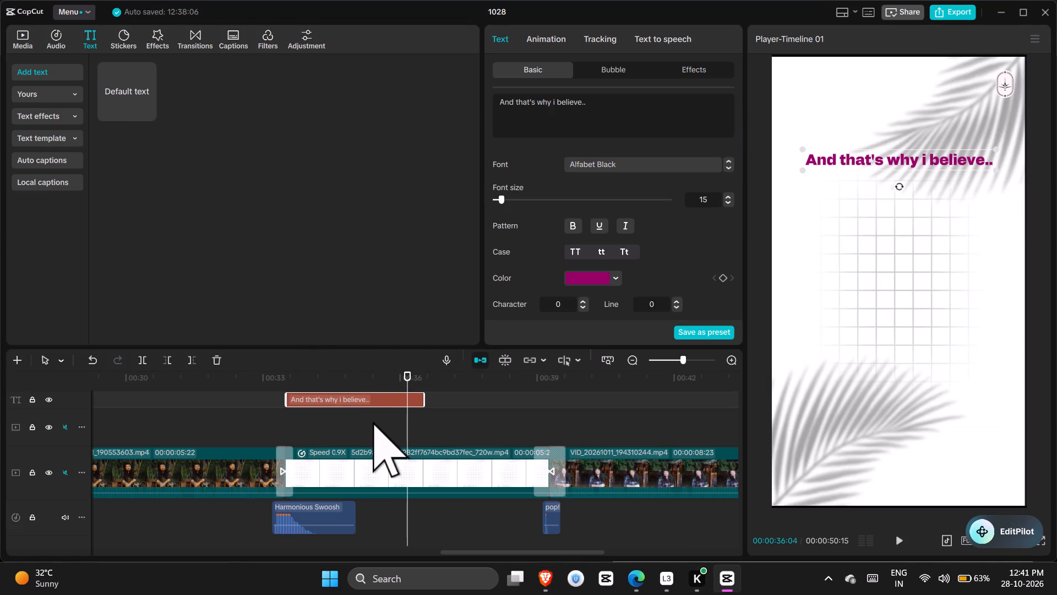
key("ctrl+c")
key("ctrl+v")
left_click_drag(444, 397, 383, 451)
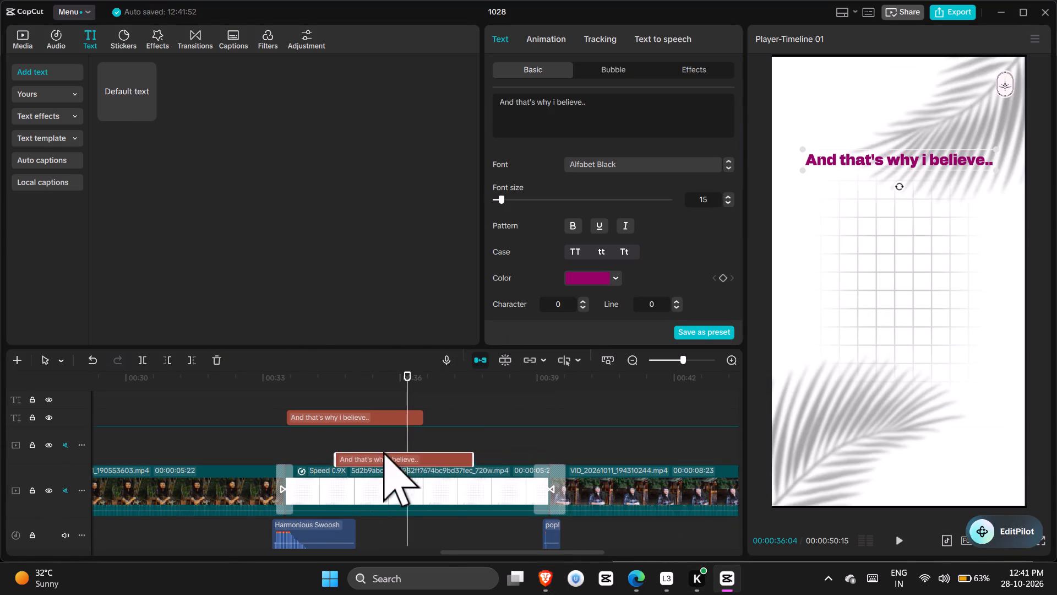
left_click_drag(383, 451, 399, 444)
left_click_drag(393, 442, 383, 440)
double_click(290, 437)
key("space")
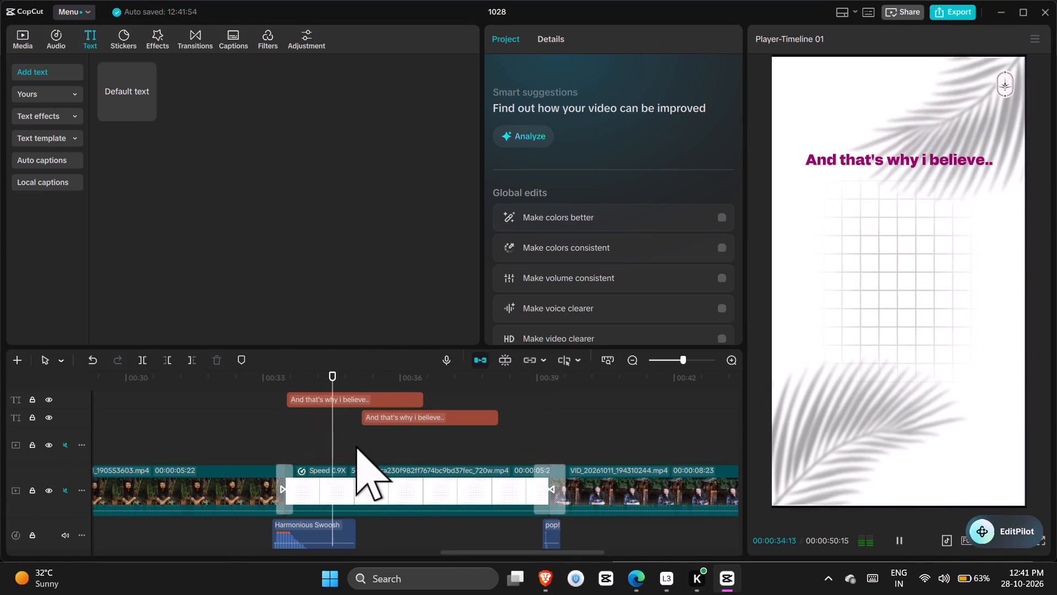
key("space")
Replace the duplicate text's wording with the copied Gujarati sentence and move it below the heading, over the grid.
left_click(378, 416)
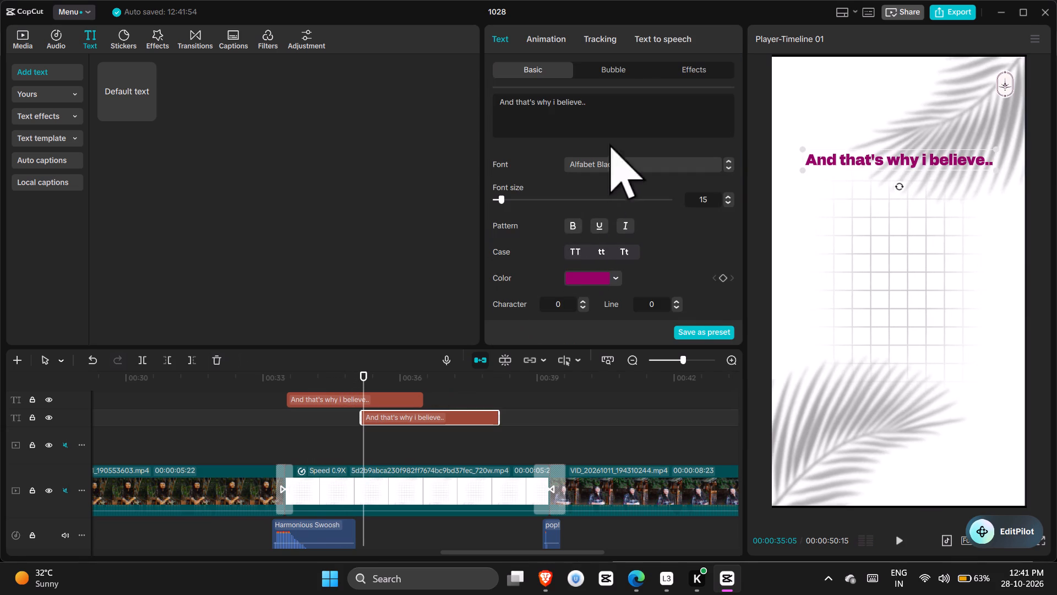
left_click(609, 116)
key("ctrl+a")
key("ctrl+v")
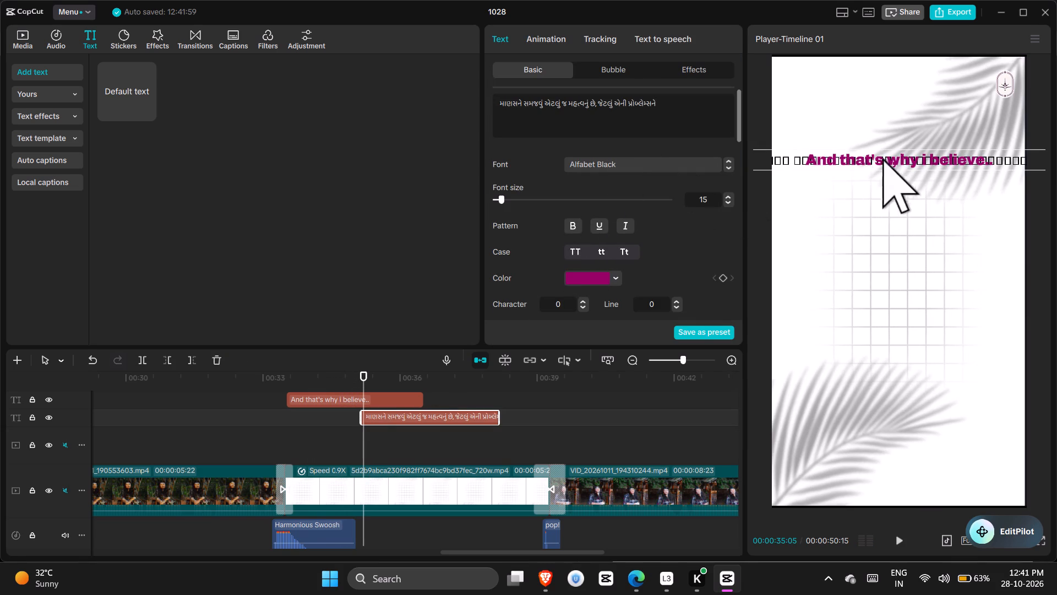
left_click_drag(916, 159, 923, 248)
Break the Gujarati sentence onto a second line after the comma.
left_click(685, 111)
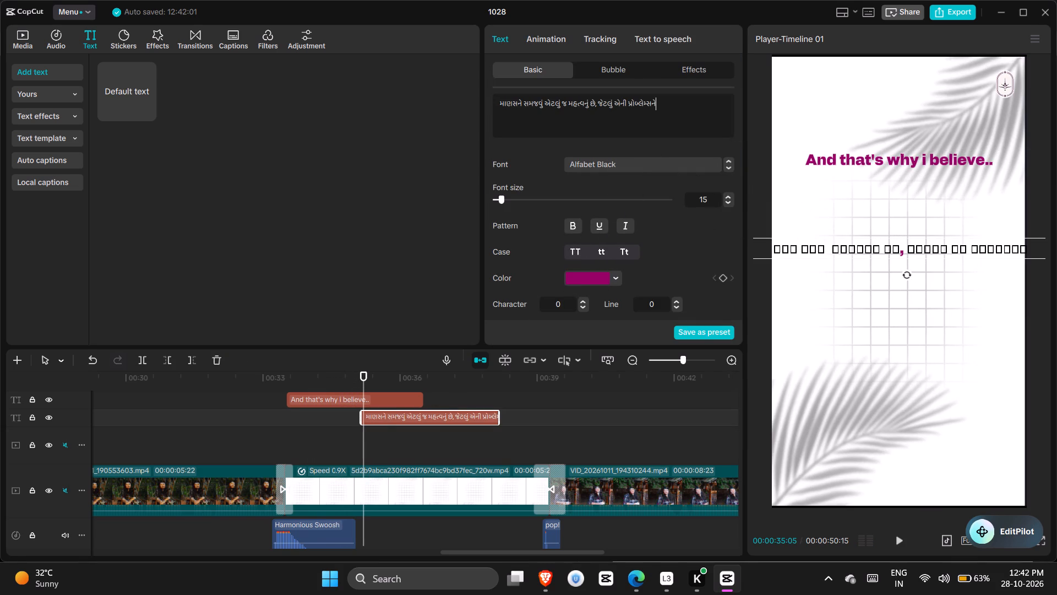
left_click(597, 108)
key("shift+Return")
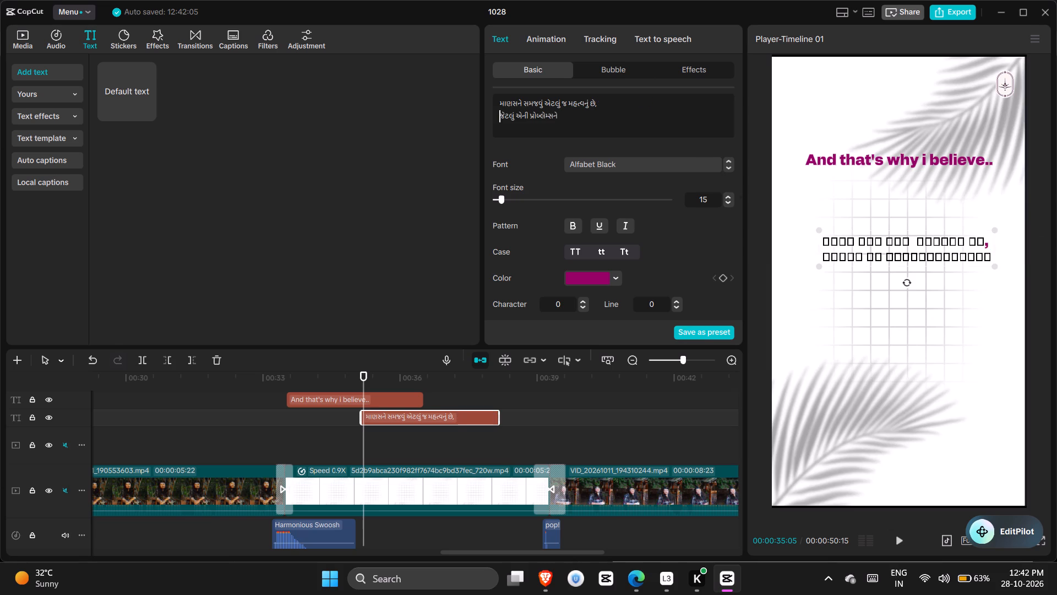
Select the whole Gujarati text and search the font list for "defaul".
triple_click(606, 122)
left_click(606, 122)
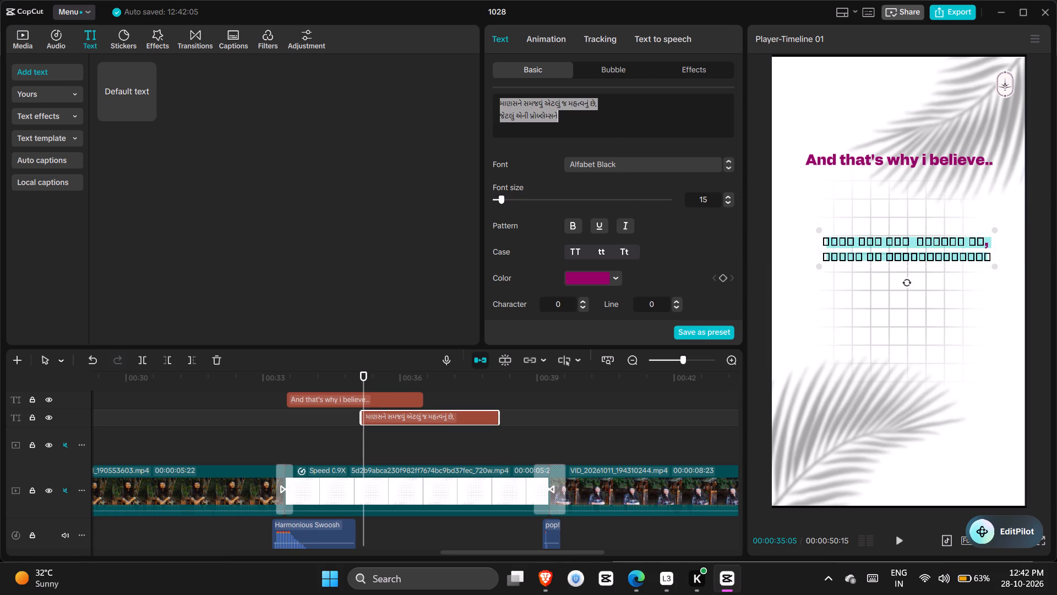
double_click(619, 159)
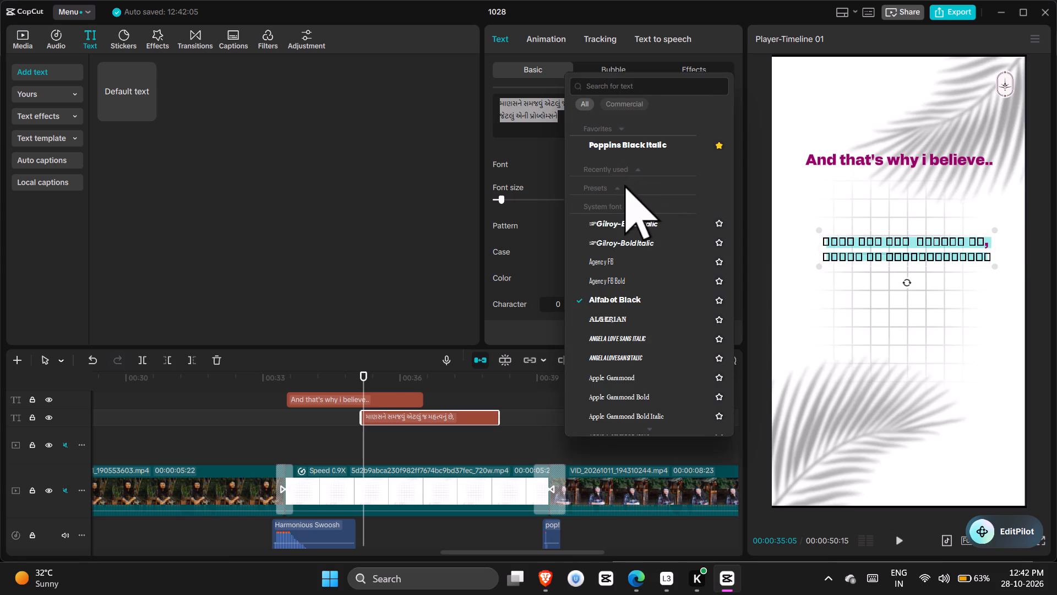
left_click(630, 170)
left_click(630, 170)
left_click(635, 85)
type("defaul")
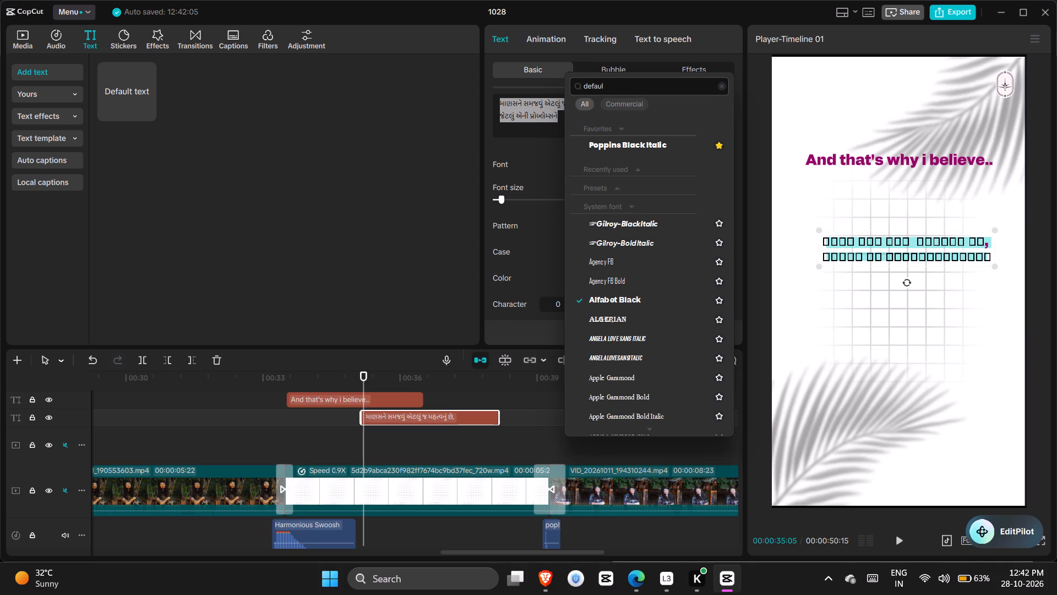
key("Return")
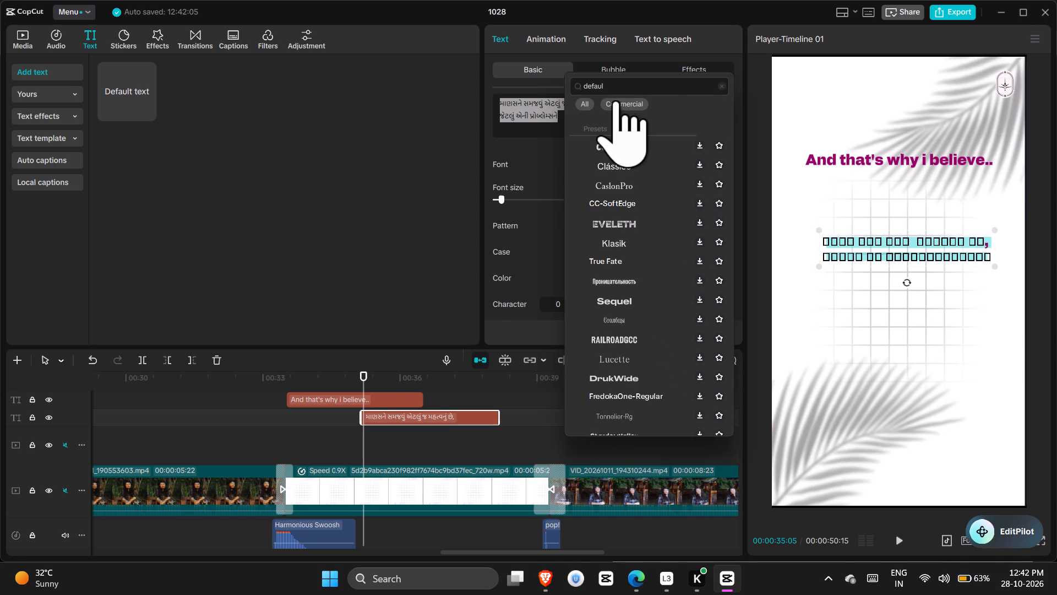
Search the fonts for "guj" and apply Gujrati Saral-1 to the Gujarati text.
left_click(620, 80)
key("ctrl+a")
type("gu")
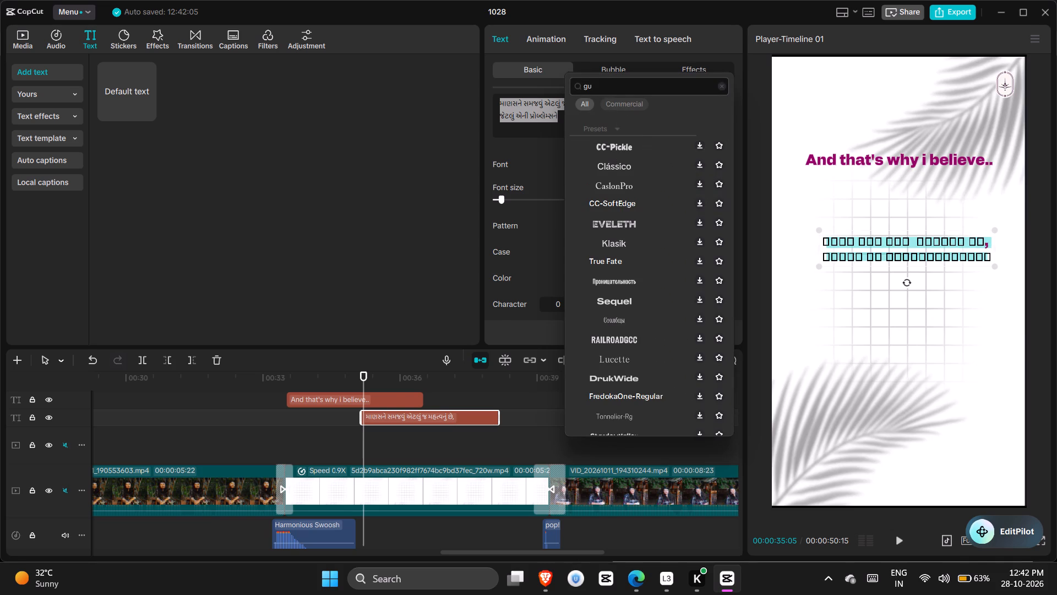
key("j")
key("Return")
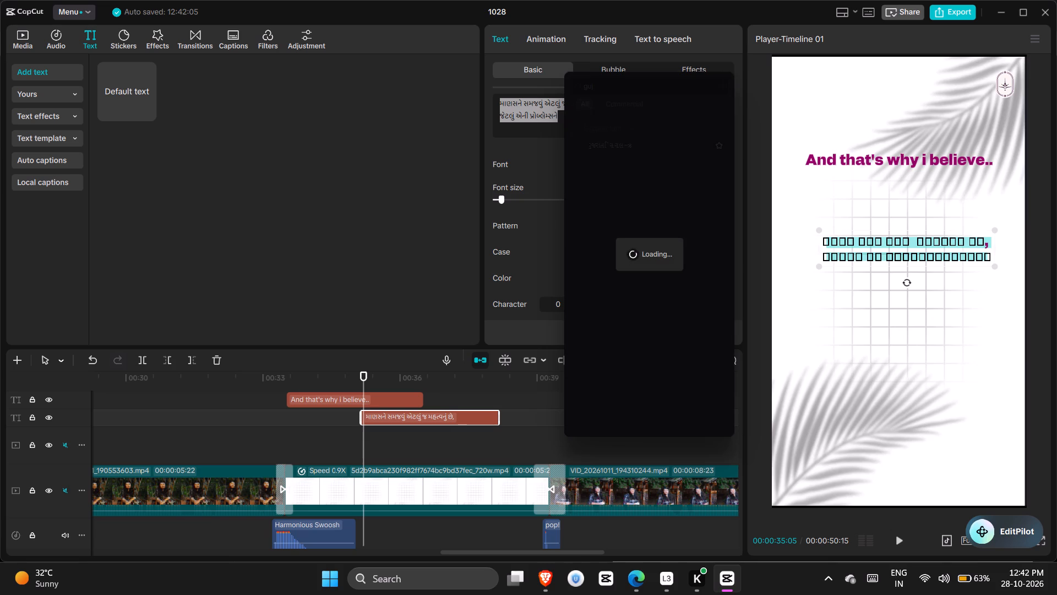
double_click(619, 149)
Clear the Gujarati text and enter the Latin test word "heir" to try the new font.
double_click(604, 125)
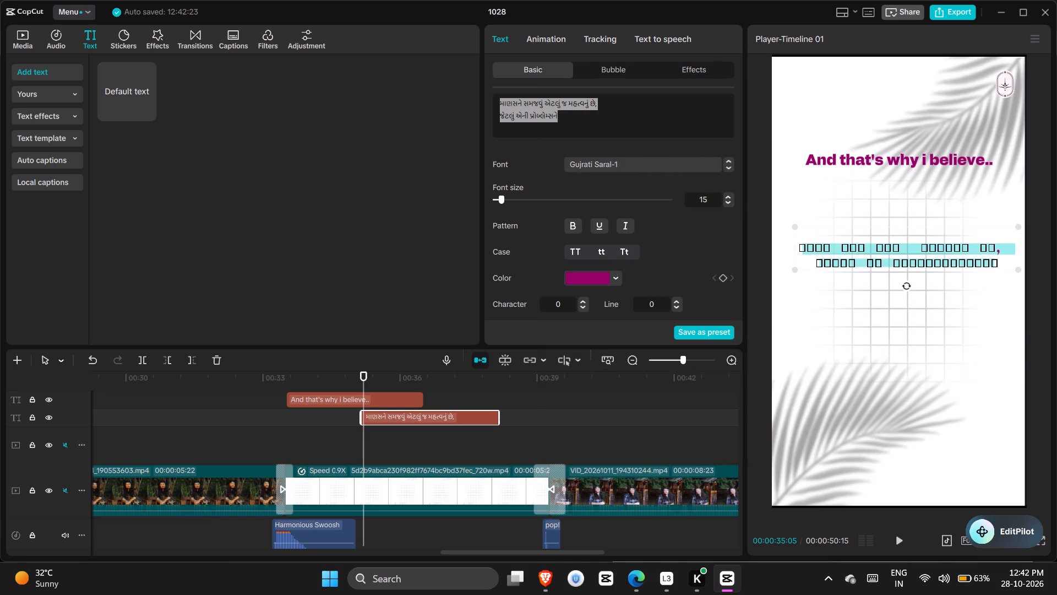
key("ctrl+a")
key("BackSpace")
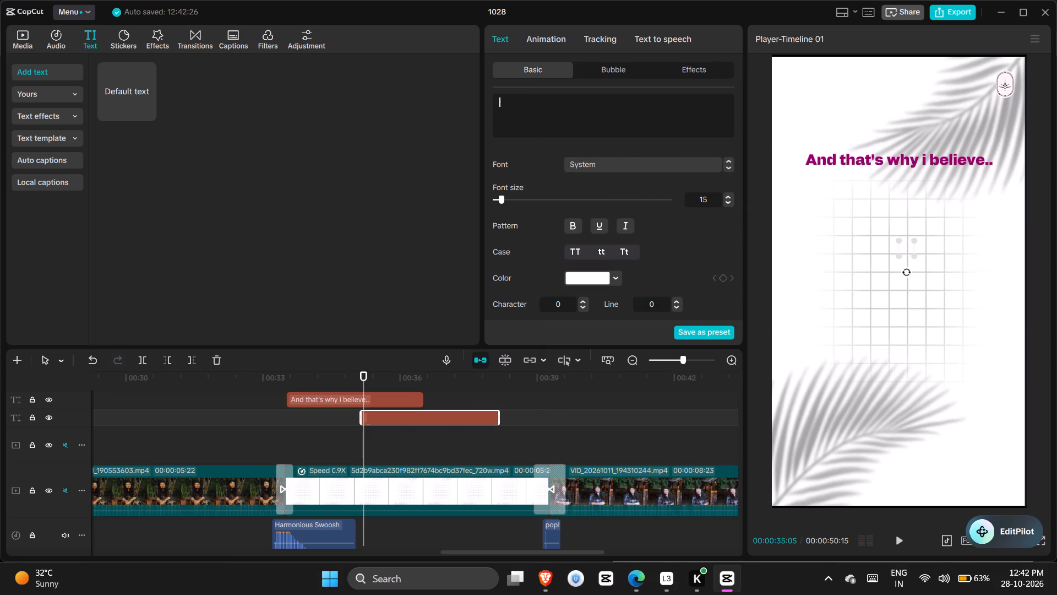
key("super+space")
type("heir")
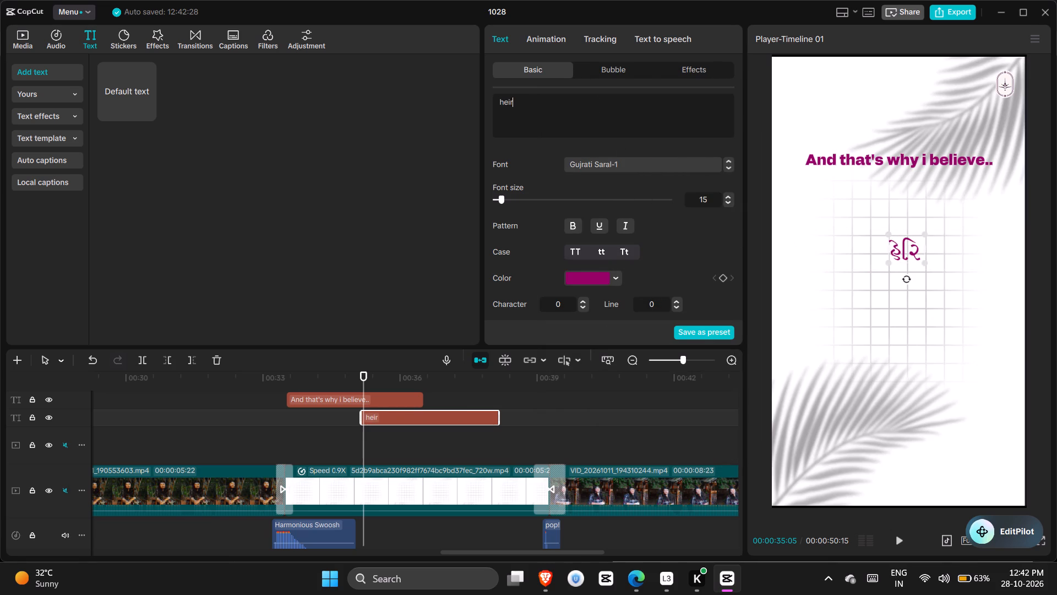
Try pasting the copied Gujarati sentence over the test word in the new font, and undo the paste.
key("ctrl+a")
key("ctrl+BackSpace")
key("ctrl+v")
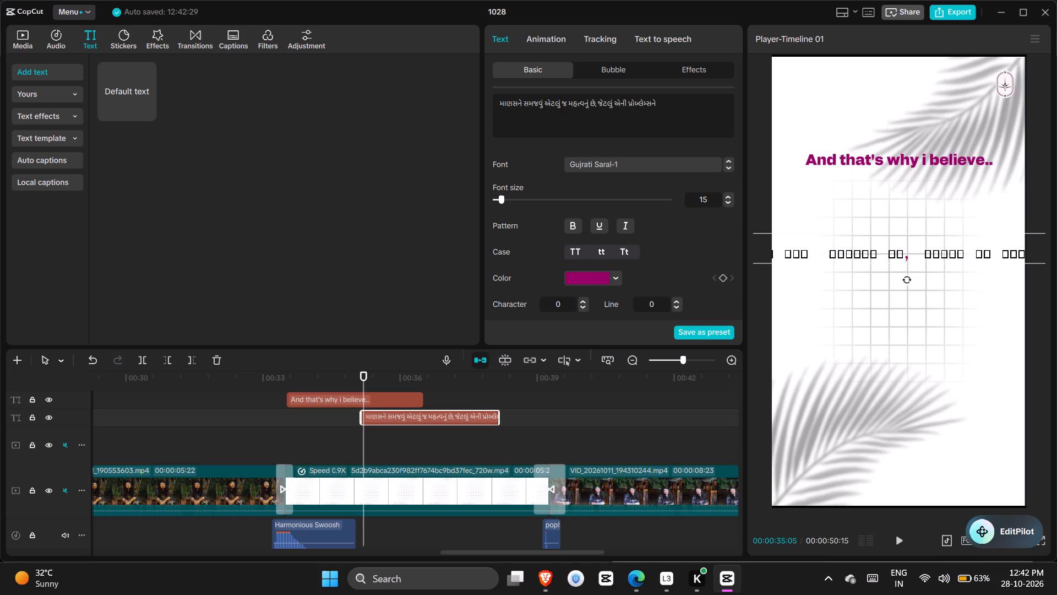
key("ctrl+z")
Replace the test word with the romanized phrase "manaso ne samajhvuuu".
key("BackSpace")
key("n")
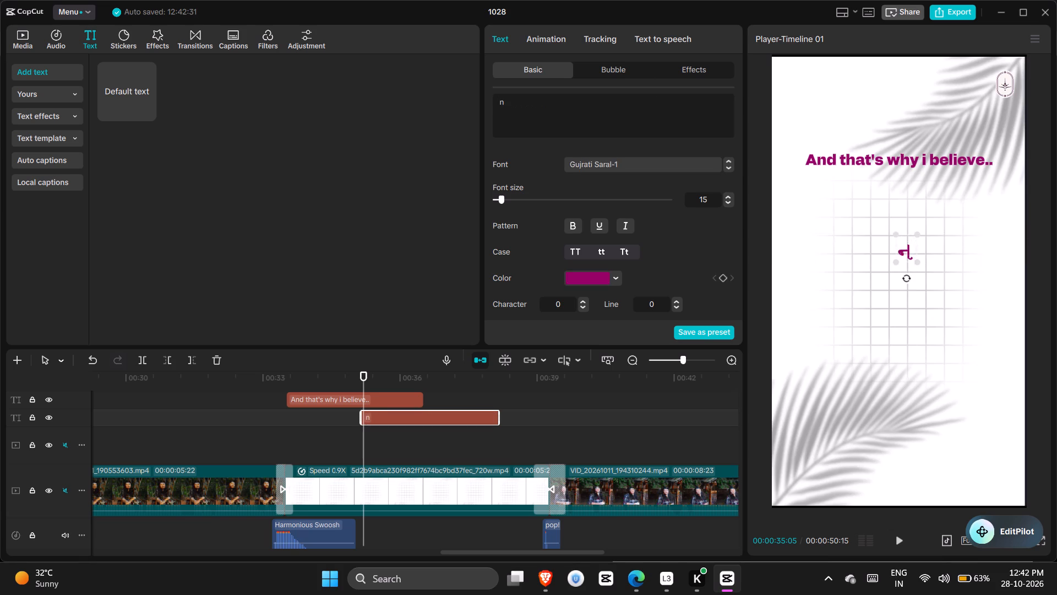
key("BackSpace")
type("mana")
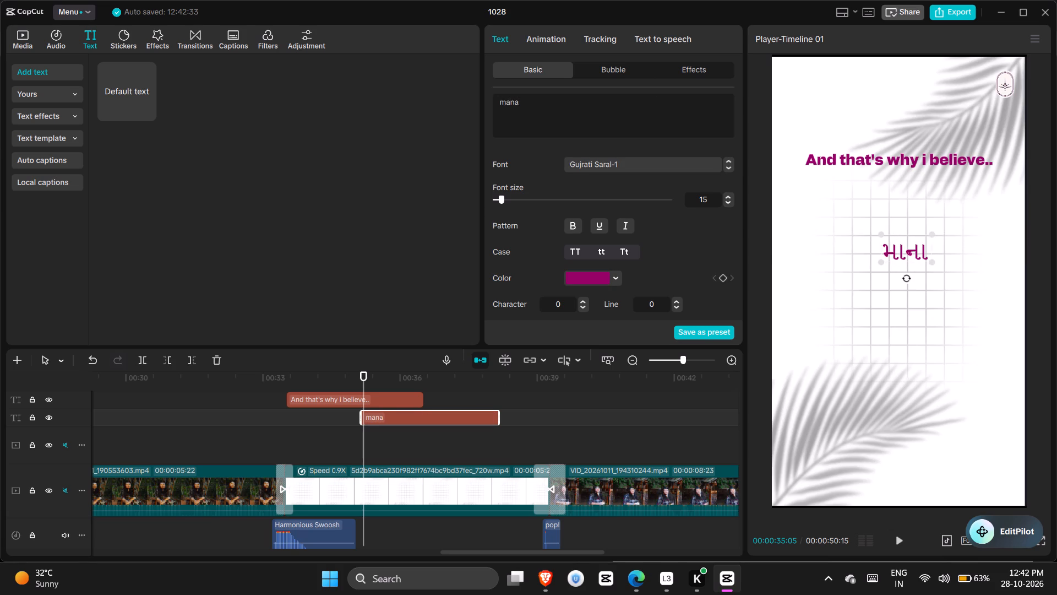
key("s")
type("o ne")
key("space")
type("samajhvu")
key("space")
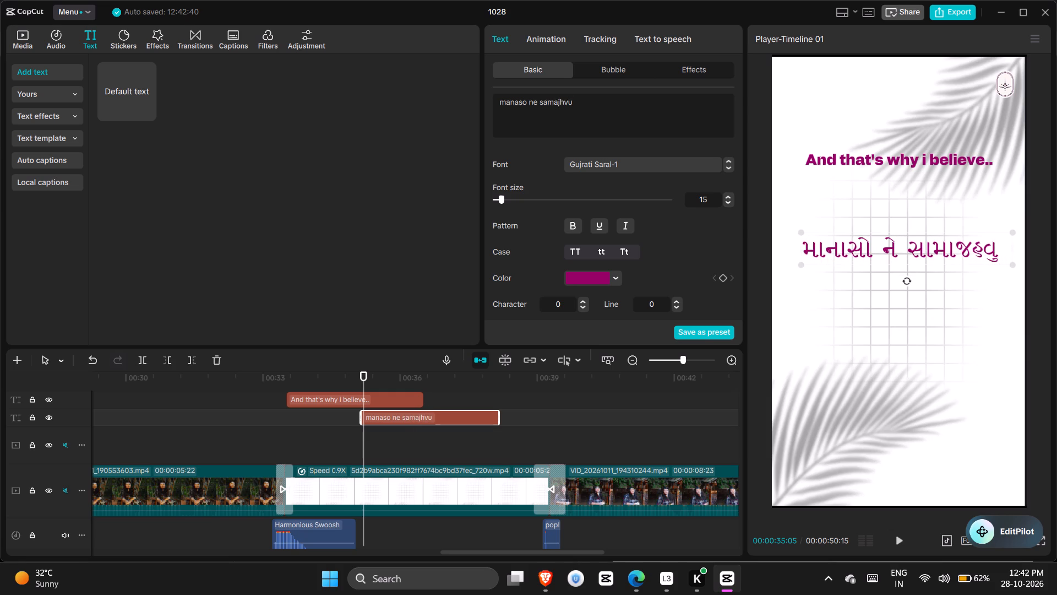
key("BackSpace")
key("u")
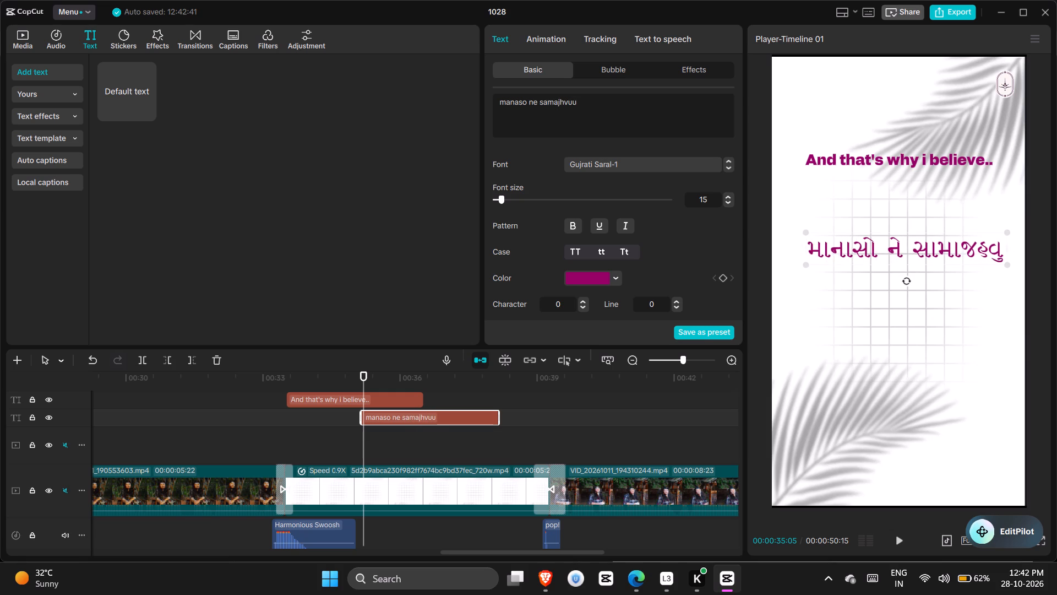
key("u")
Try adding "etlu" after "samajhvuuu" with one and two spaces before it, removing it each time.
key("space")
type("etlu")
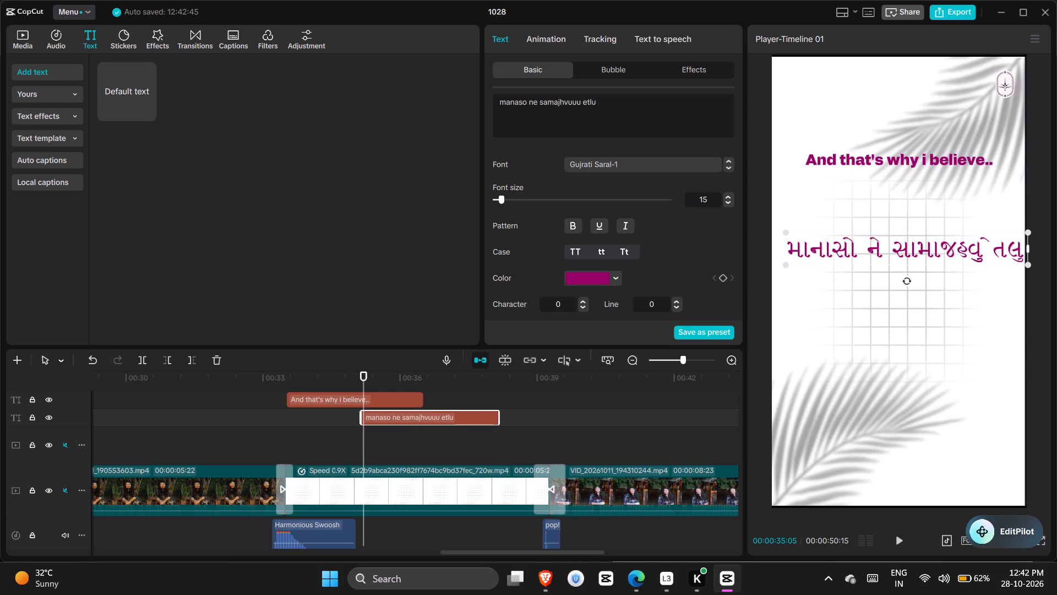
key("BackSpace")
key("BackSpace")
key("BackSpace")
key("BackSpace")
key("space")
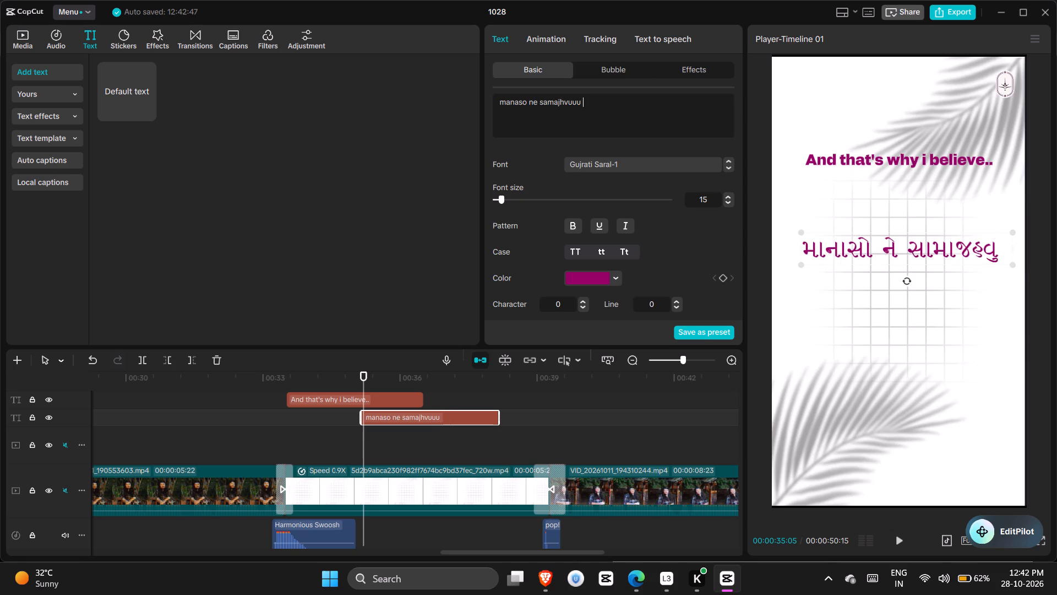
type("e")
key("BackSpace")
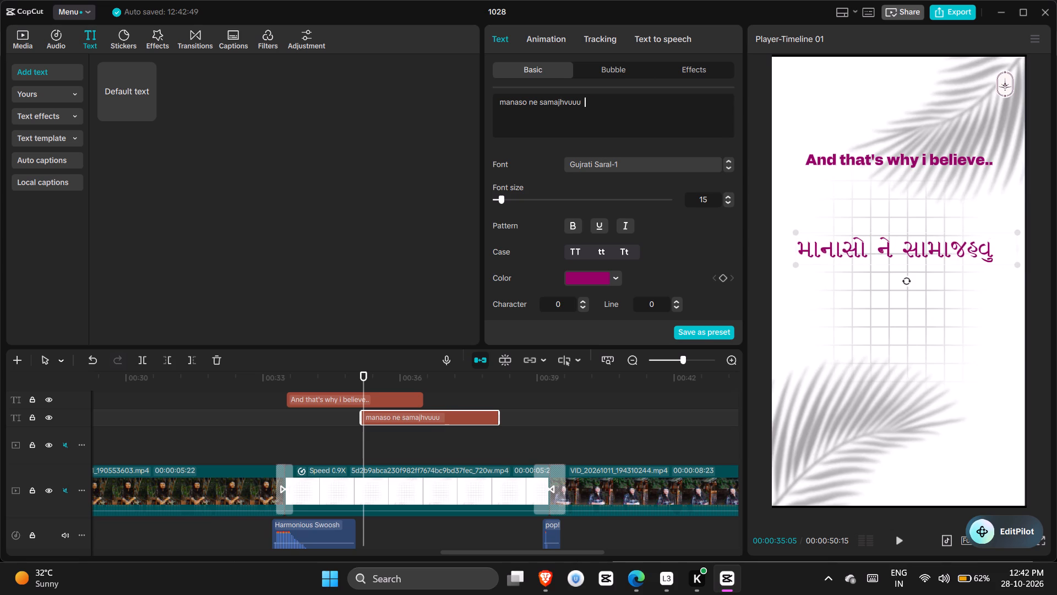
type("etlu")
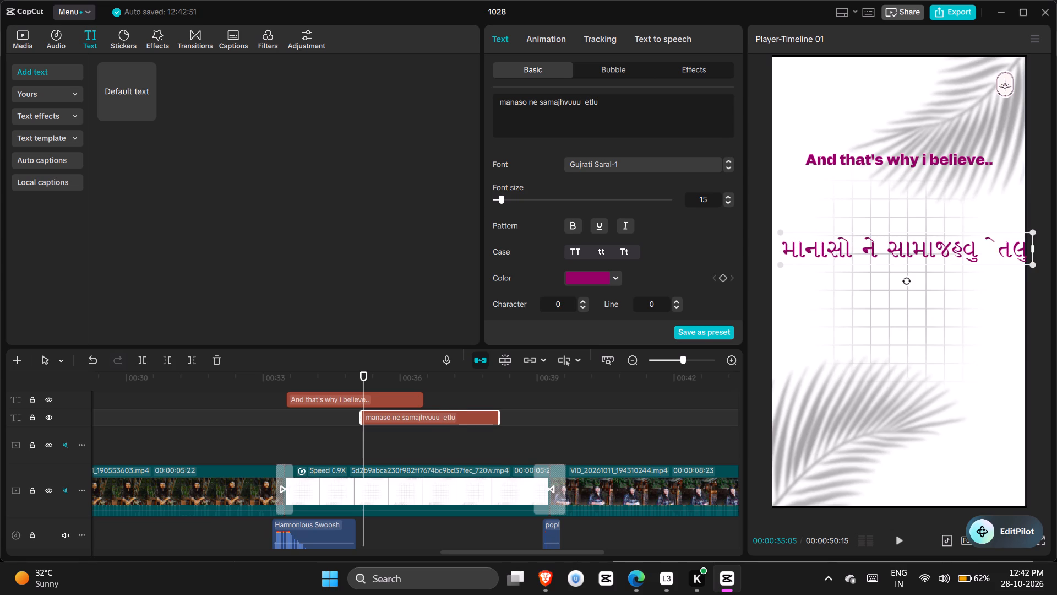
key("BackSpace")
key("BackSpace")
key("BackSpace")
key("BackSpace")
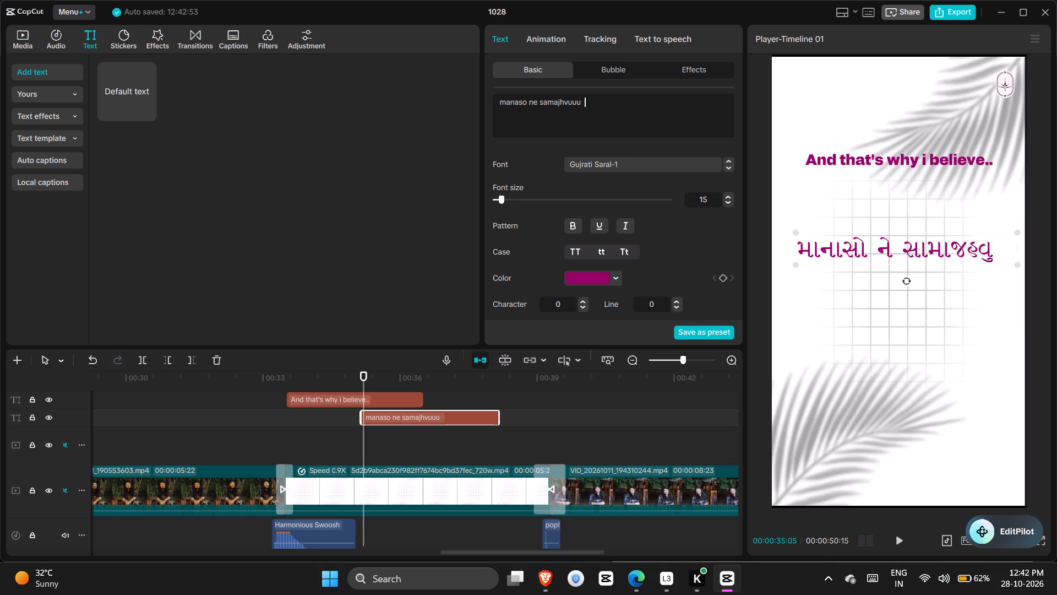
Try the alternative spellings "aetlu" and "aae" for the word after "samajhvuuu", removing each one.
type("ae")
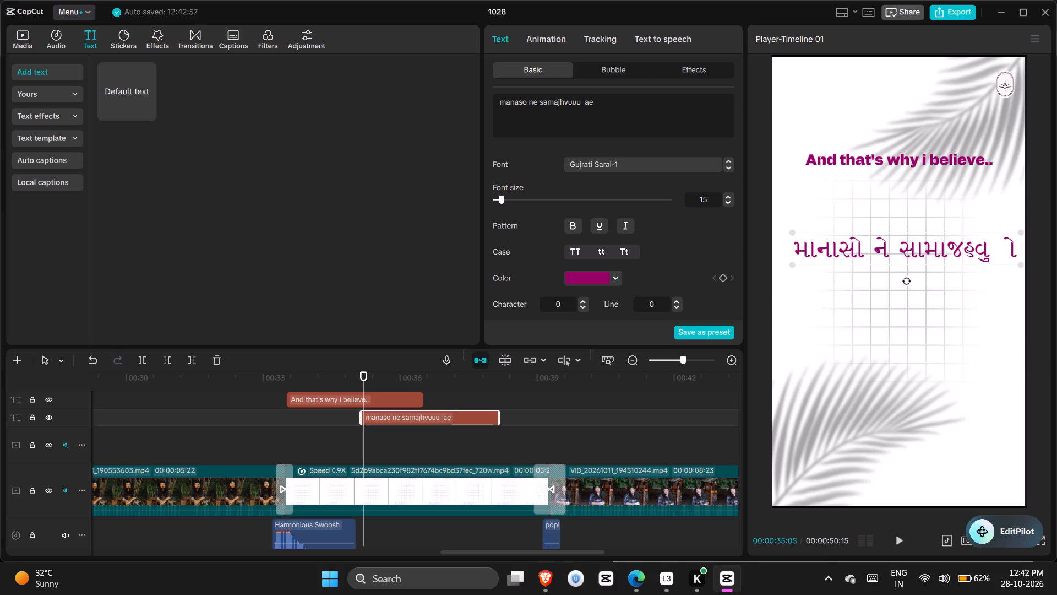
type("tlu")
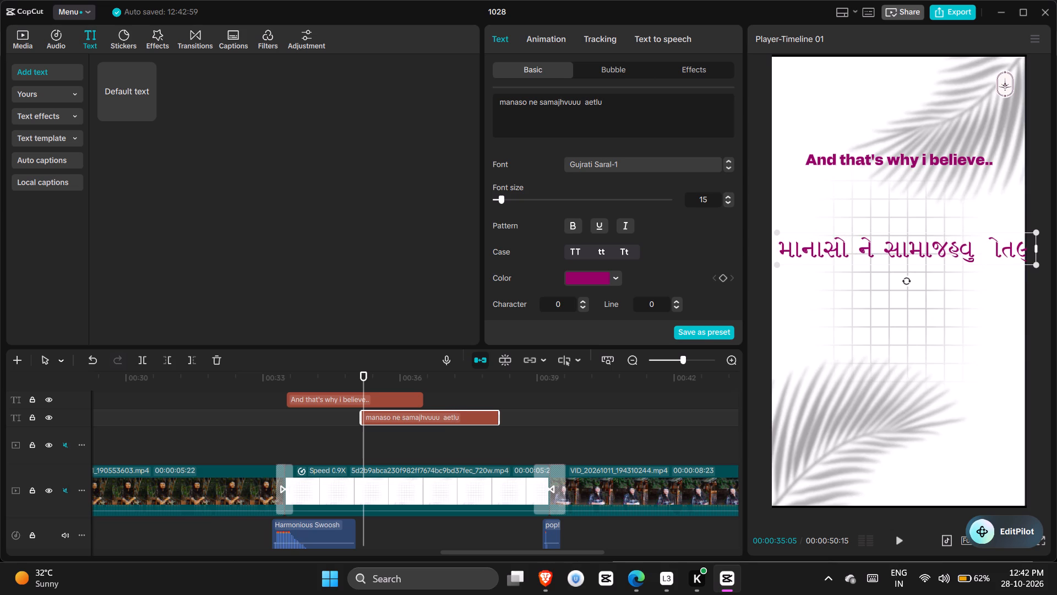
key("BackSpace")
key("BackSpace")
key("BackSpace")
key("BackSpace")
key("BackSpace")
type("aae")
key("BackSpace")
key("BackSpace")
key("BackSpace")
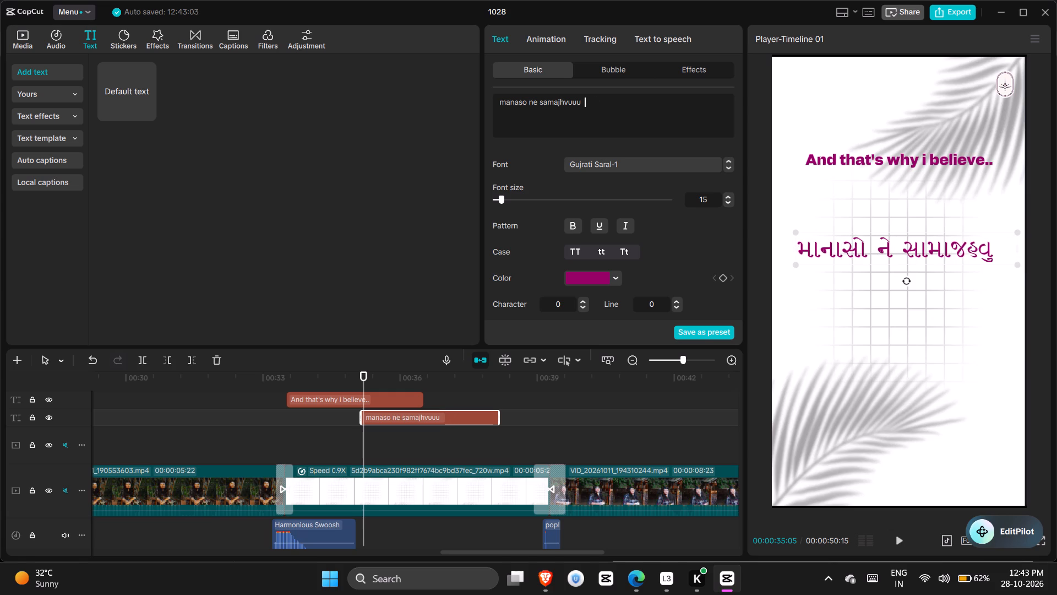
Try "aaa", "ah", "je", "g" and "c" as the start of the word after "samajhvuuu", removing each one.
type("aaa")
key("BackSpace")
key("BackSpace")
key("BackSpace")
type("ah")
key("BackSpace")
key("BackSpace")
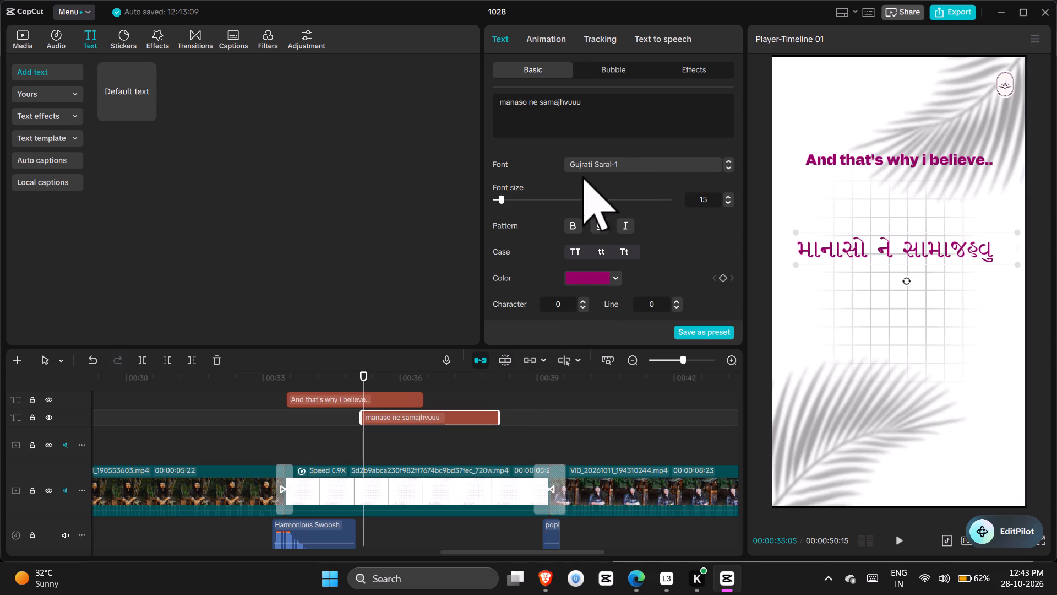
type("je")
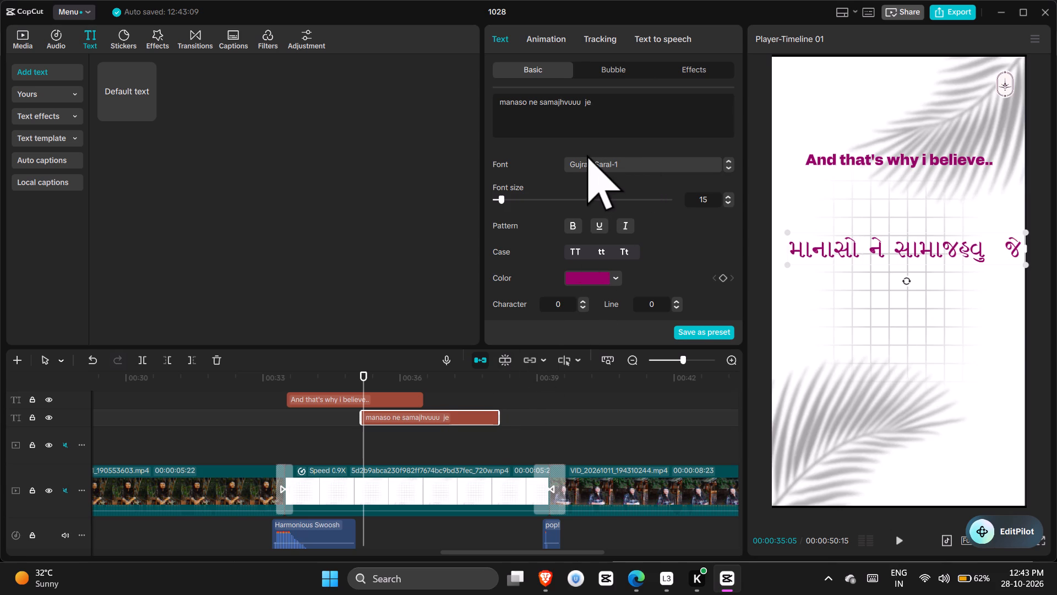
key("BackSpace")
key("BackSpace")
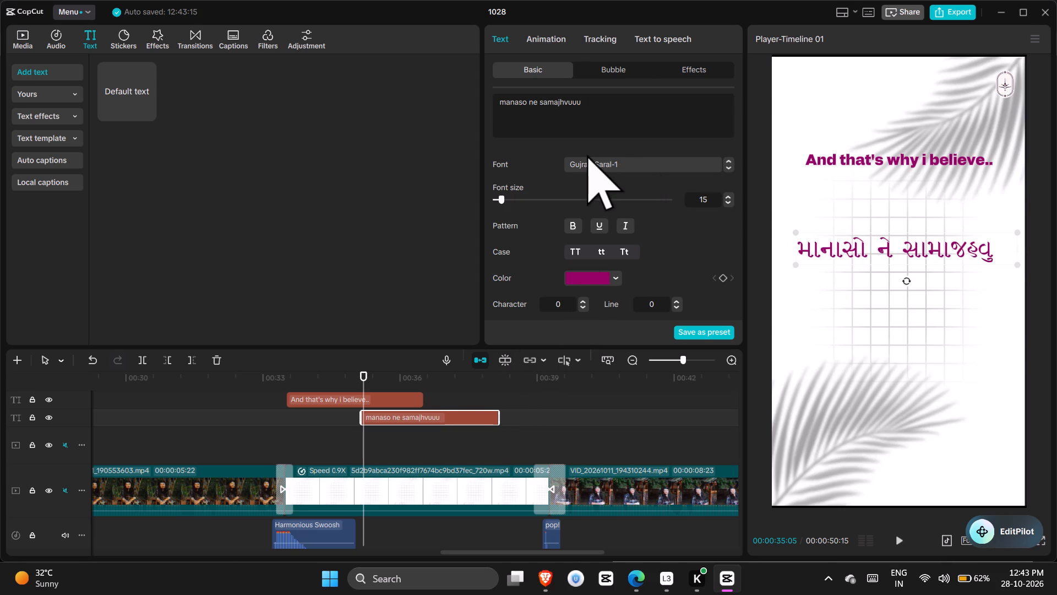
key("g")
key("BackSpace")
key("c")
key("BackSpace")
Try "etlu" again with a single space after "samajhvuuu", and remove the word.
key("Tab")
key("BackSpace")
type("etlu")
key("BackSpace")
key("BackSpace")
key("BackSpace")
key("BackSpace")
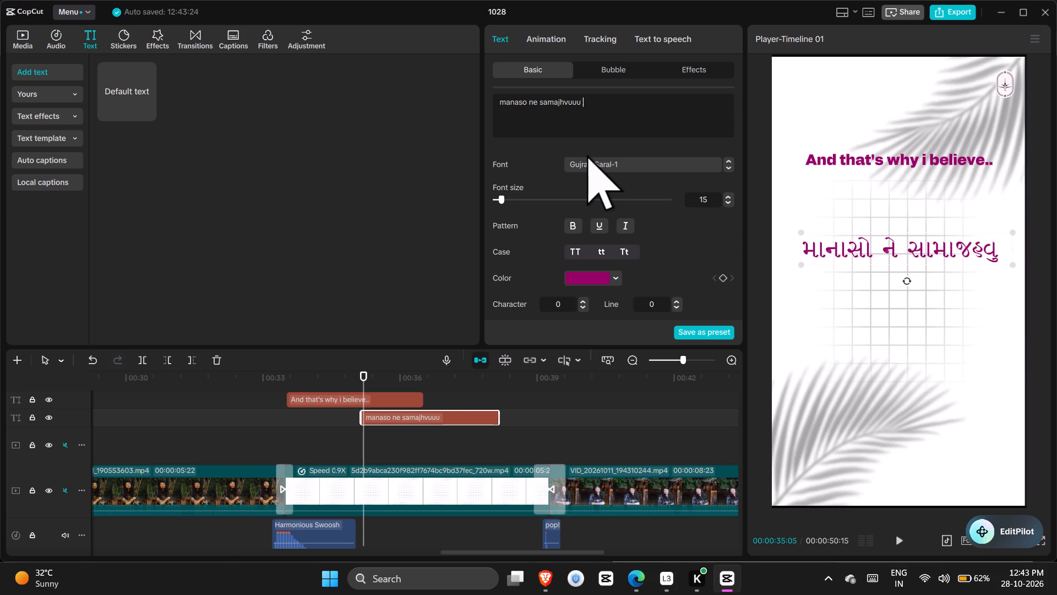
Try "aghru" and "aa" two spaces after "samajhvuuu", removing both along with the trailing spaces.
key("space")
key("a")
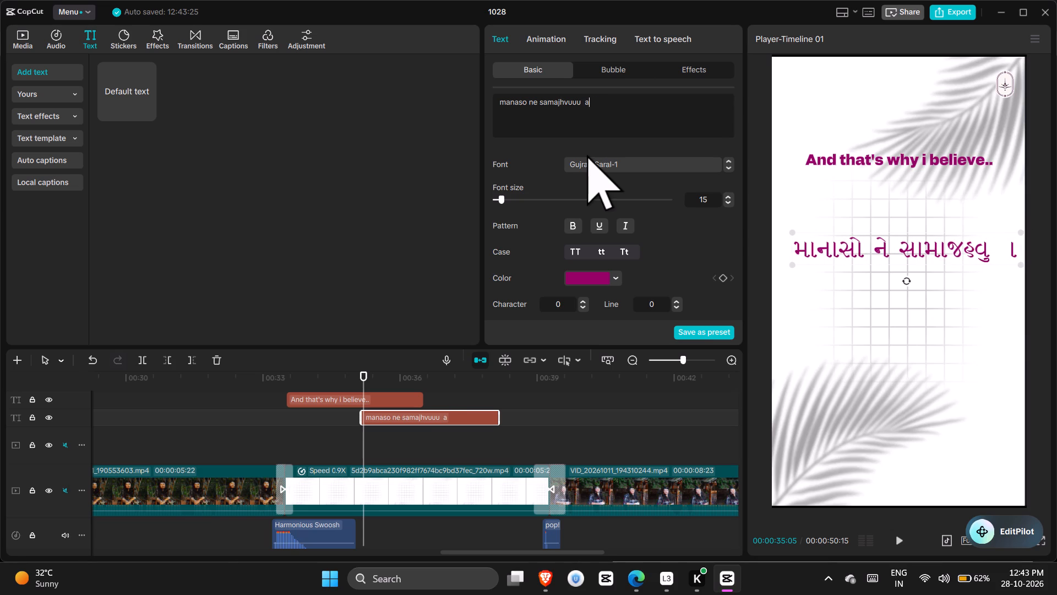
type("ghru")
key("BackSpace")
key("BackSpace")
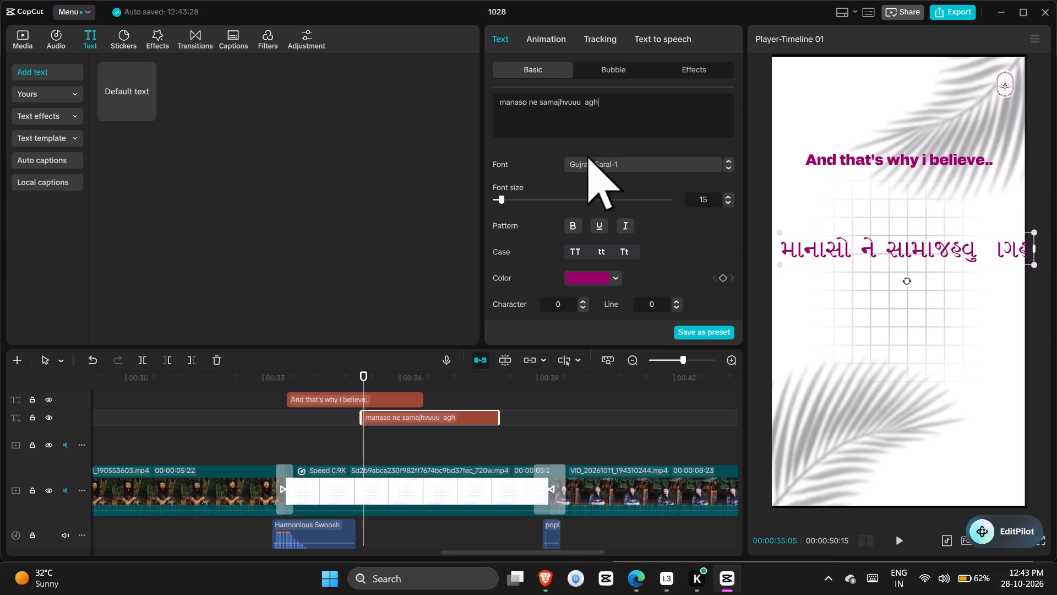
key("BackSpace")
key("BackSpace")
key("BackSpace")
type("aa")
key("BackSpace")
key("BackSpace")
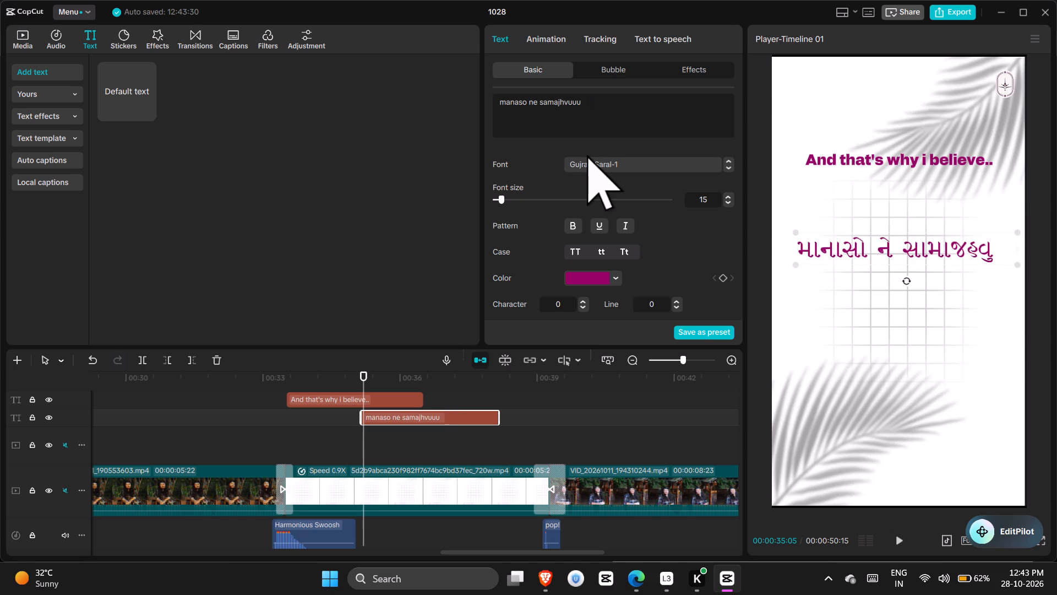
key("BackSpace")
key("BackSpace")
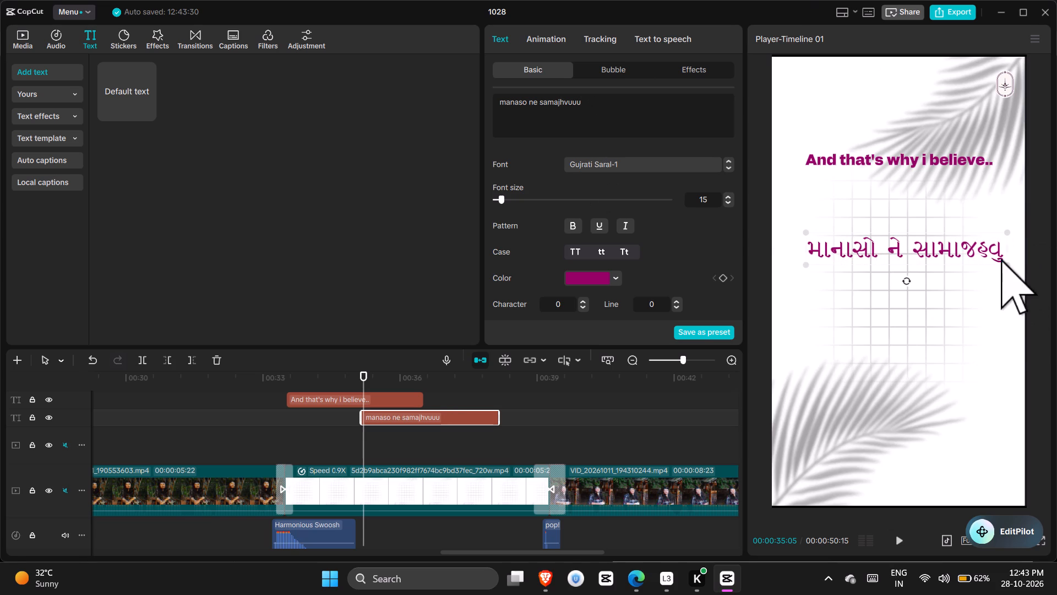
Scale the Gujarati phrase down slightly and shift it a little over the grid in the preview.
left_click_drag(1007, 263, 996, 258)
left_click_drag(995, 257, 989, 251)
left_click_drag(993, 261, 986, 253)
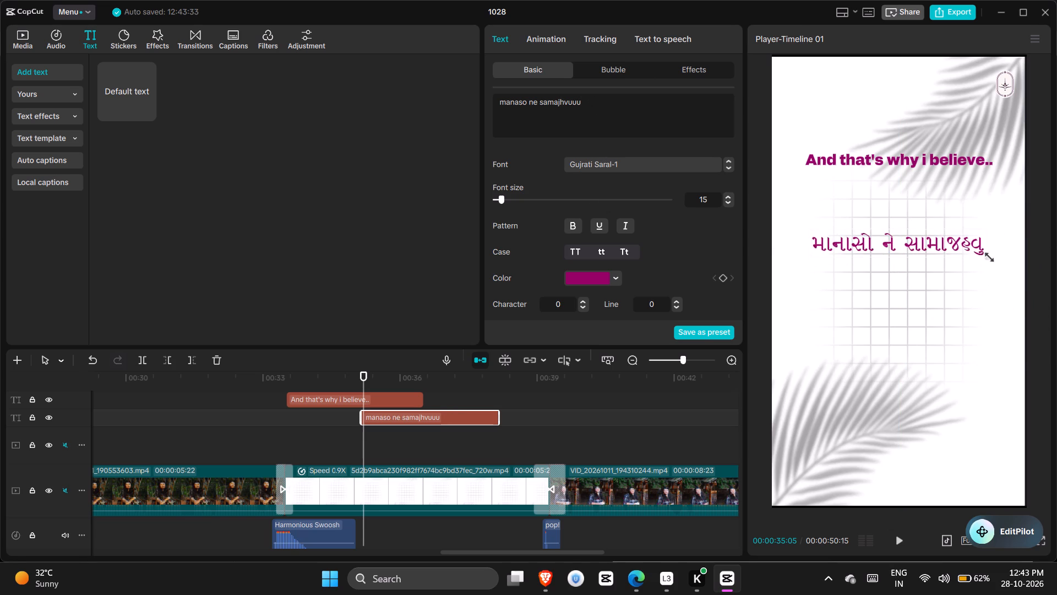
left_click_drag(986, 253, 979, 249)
Clear the Gujarati phrase and delete its text clip from the timeline below "And that's why i believe..".
triple_click(955, 244)
double_click(955, 244)
key("ctrl+a")
key("BackSpace")
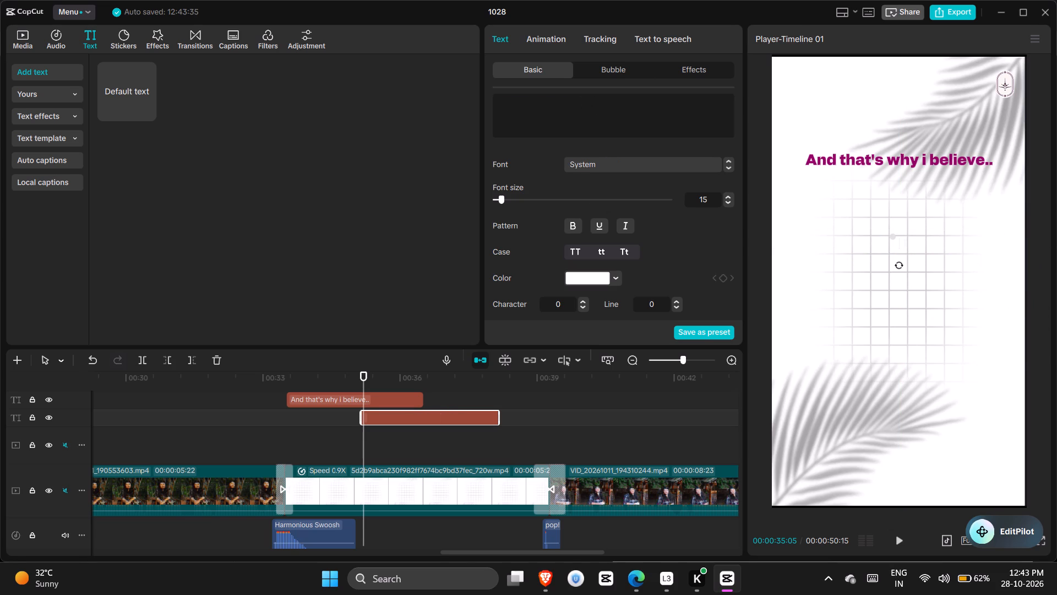
key("Delete")
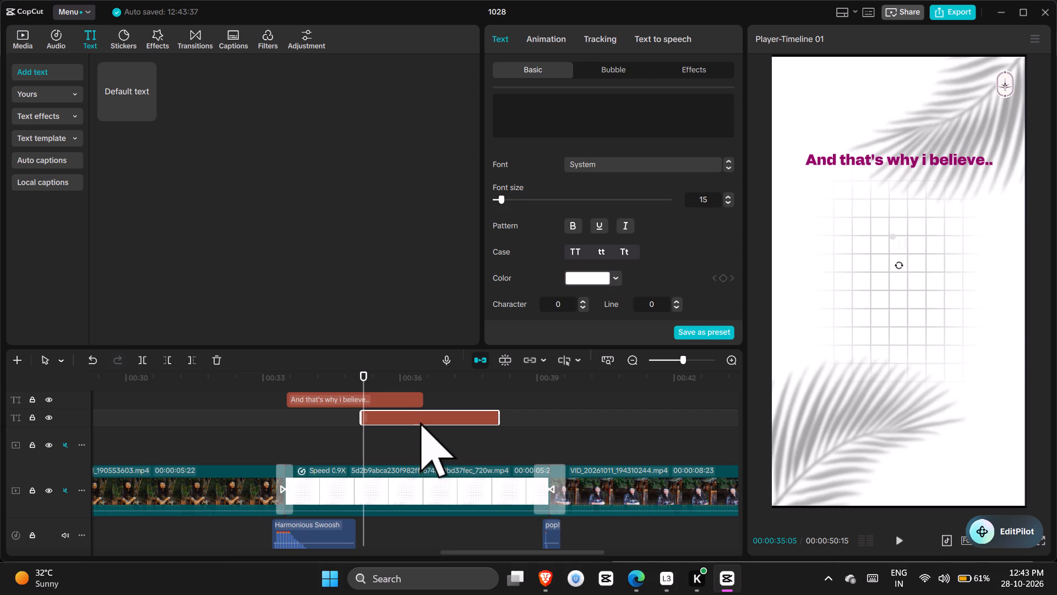
left_click(420, 422)
left_click(426, 443)
left_click(433, 424)
key("Delete")
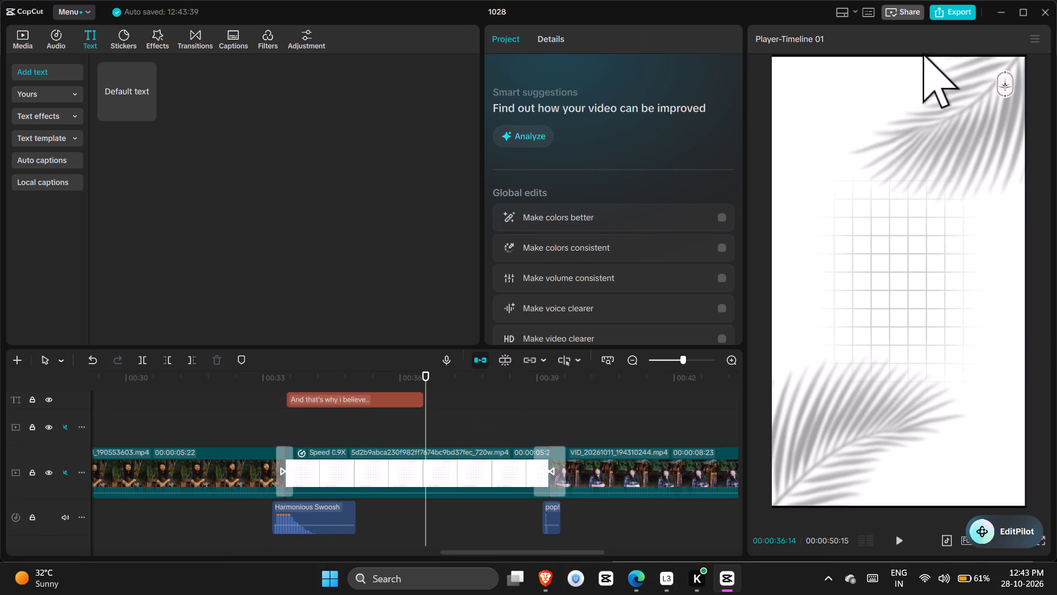
Export the timeline with Video enabled at 30fps and the separate Audio output disabled.
double_click(951, 20)
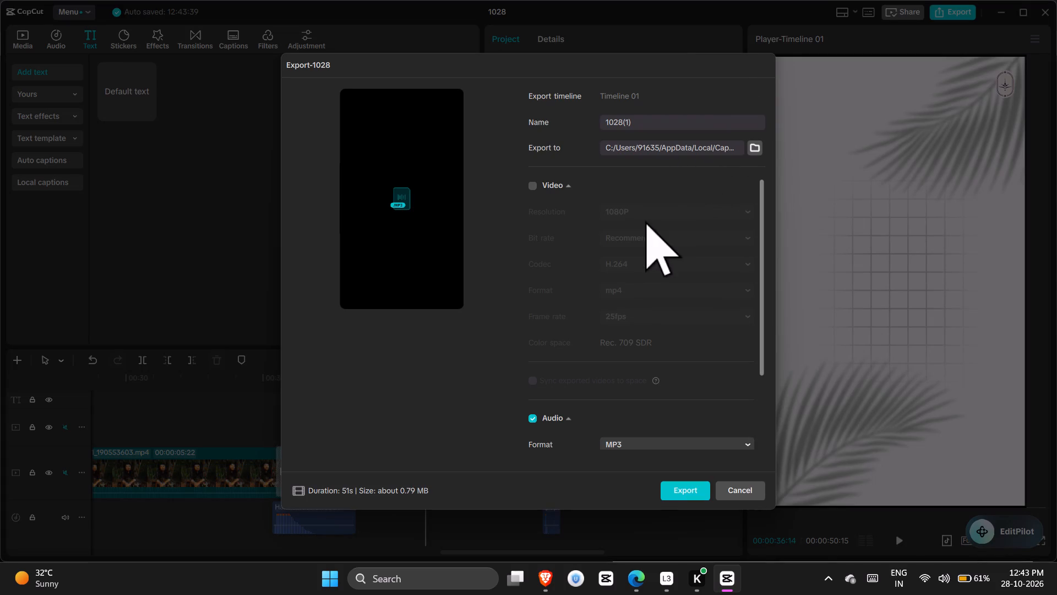
double_click(533, 186)
left_click(535, 418)
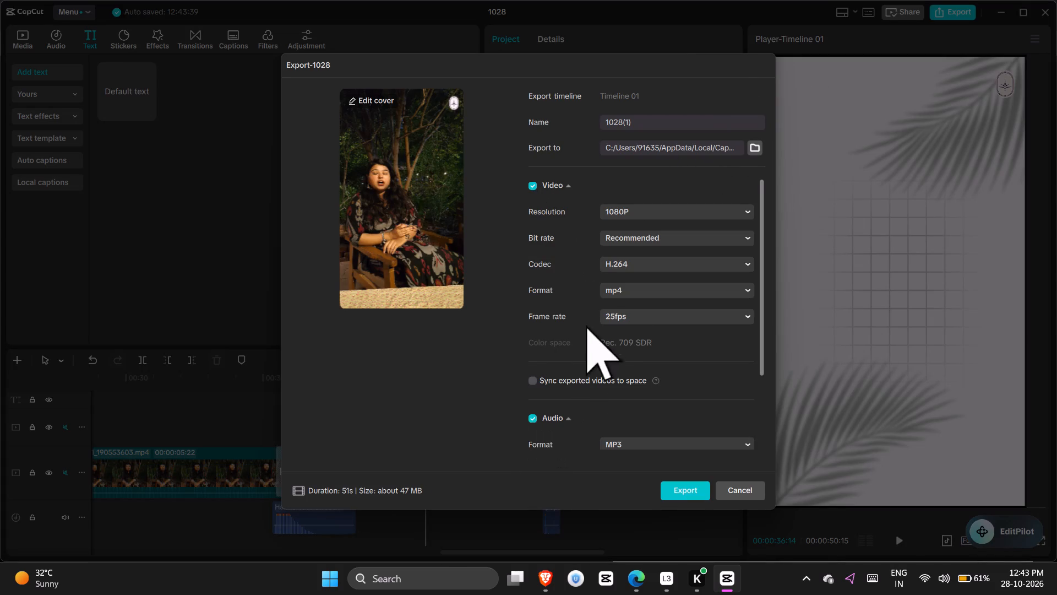
left_click(607, 314)
left_click(648, 410)
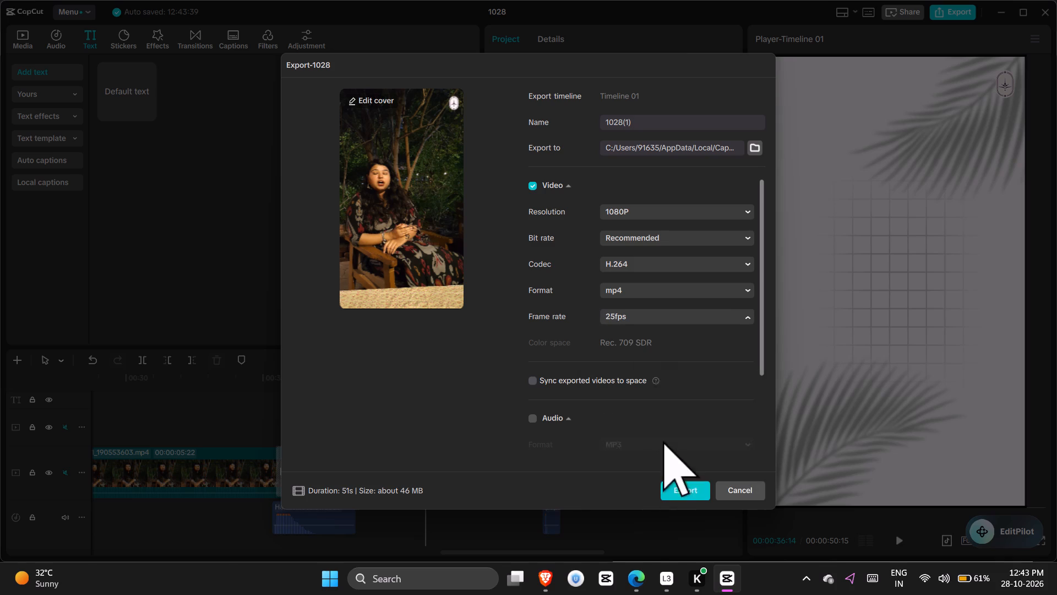
double_click(679, 495)
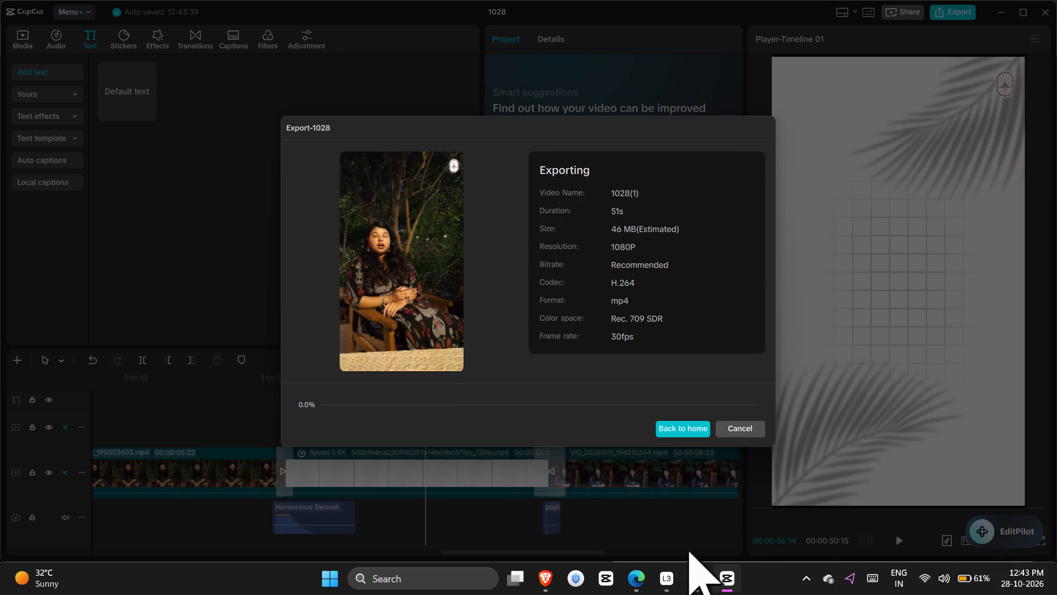